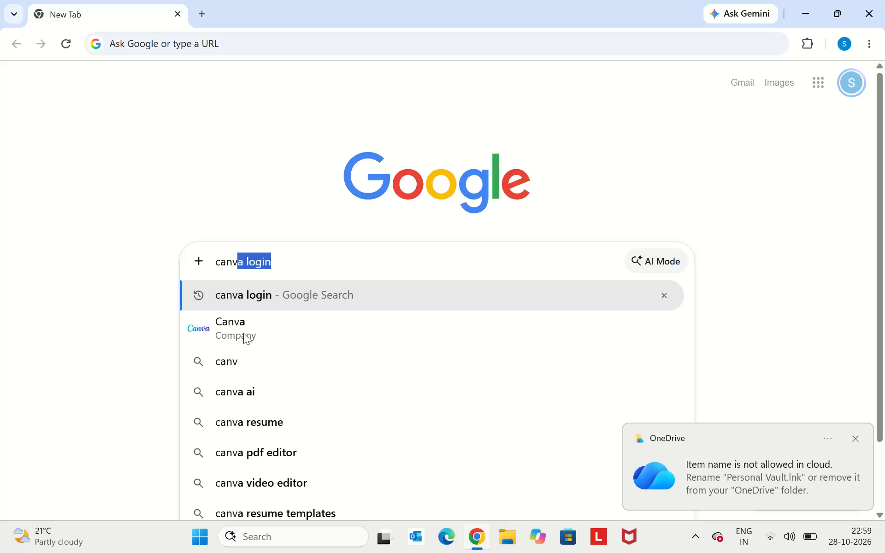
Search Google for Canva, open the Canva India website from the results and go to the account's home page through its login.
{"action": "left_click", "coordinate": [293, 335]}
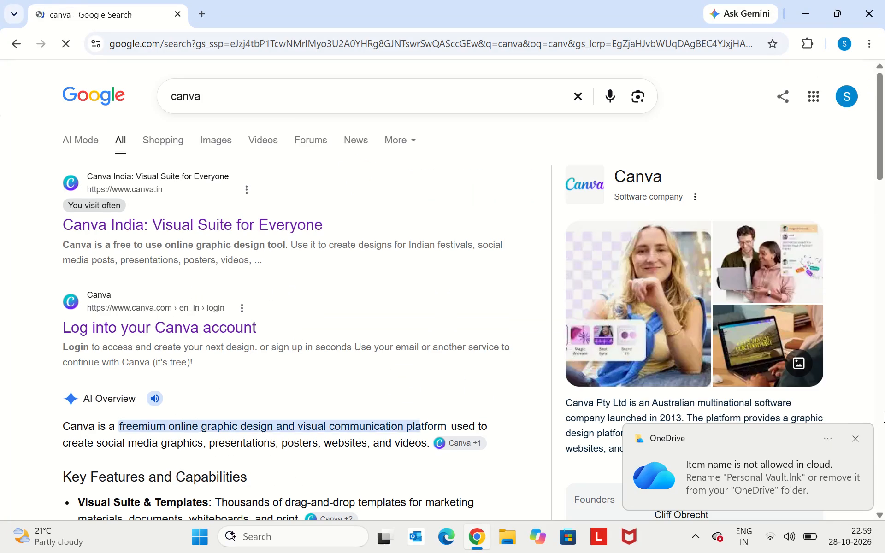
{"action": "left_click", "coordinate": [850, 439]}
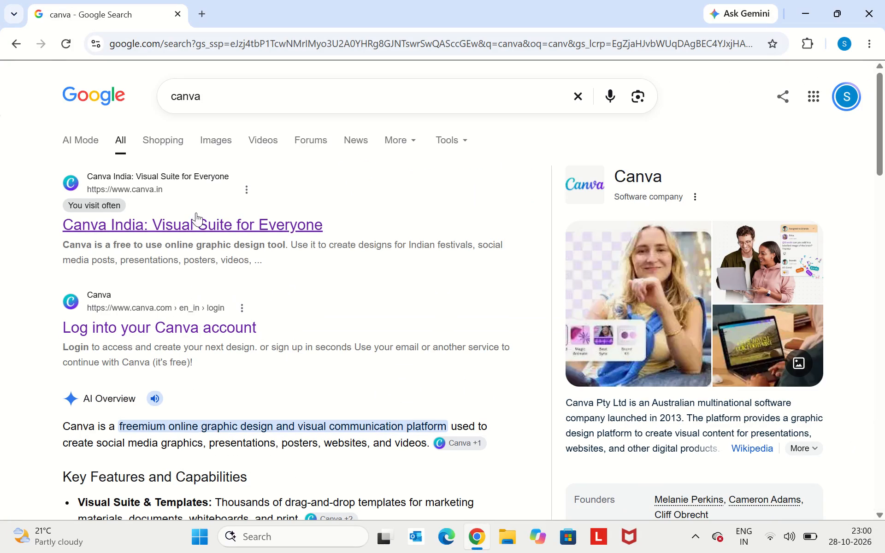
{"action": "left_click", "coordinate": [208, 222]}
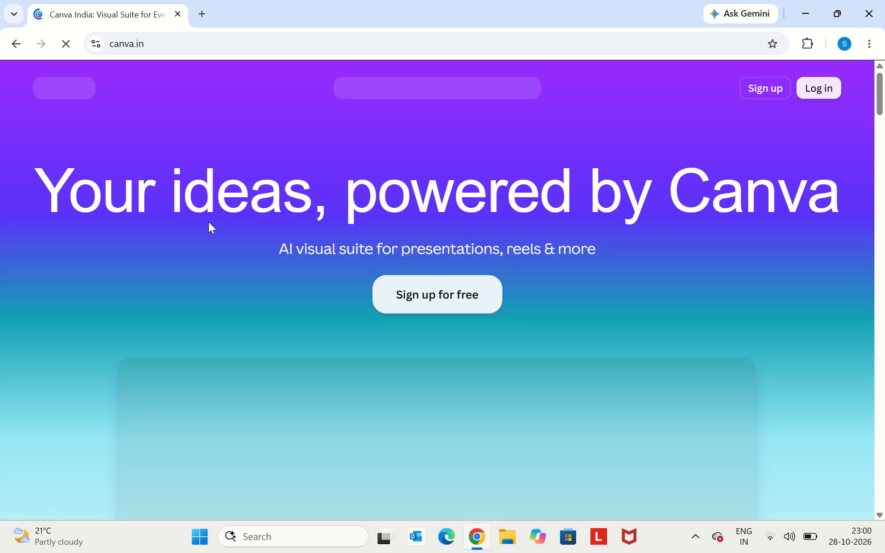
{"action": "left_click", "coordinate": [820, 88]}
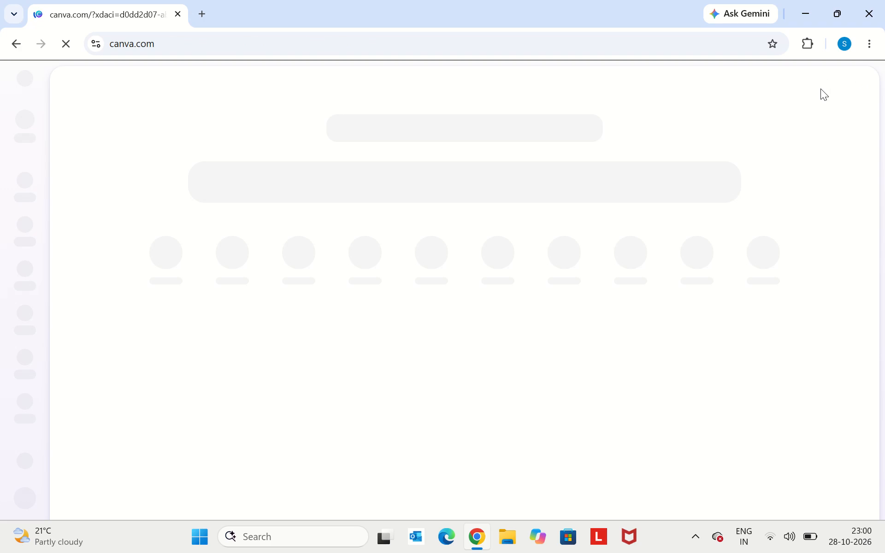
{"action": "scroll", "coordinate": [724, 247], "scroll_direction": "down", "scroll_amount": 1}
Open the Numerical Convergence presentation from the recent designs and go to its MATLAB Code slide, page 4.
{"action": "scroll", "coordinate": [724, 247], "scroll_direction": "down", "scroll_amount": 2}
{"action": "scroll", "coordinate": [724, 247], "scroll_direction": "up", "scroll_amount": 2}
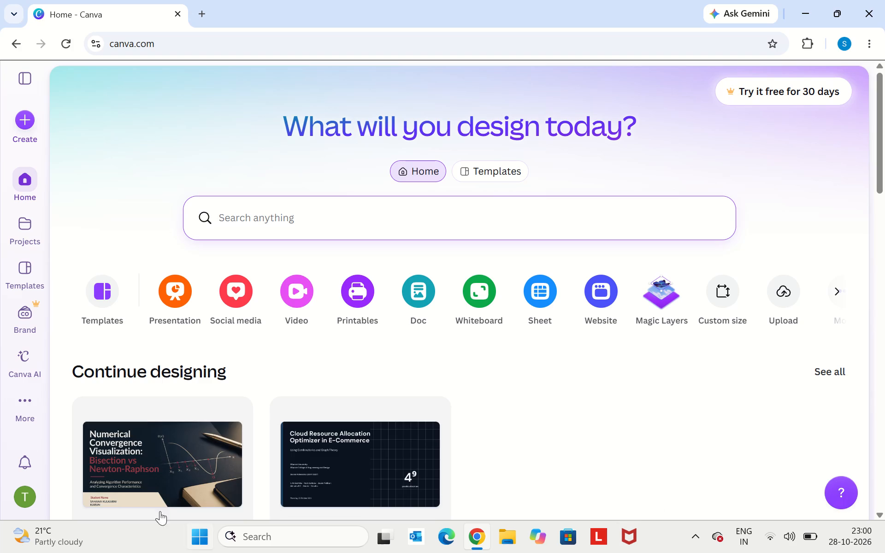
{"action": "left_click", "coordinate": [130, 463]}
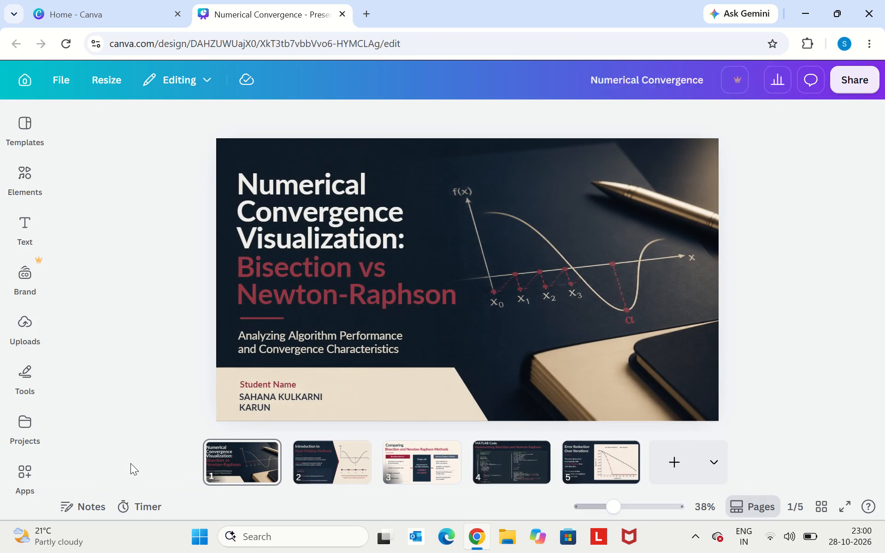
{"action": "left_click_drag", "start_coordinate": [130, 463], "coordinate": [535, 458]}
{"action": "left_click", "coordinate": [535, 458]}
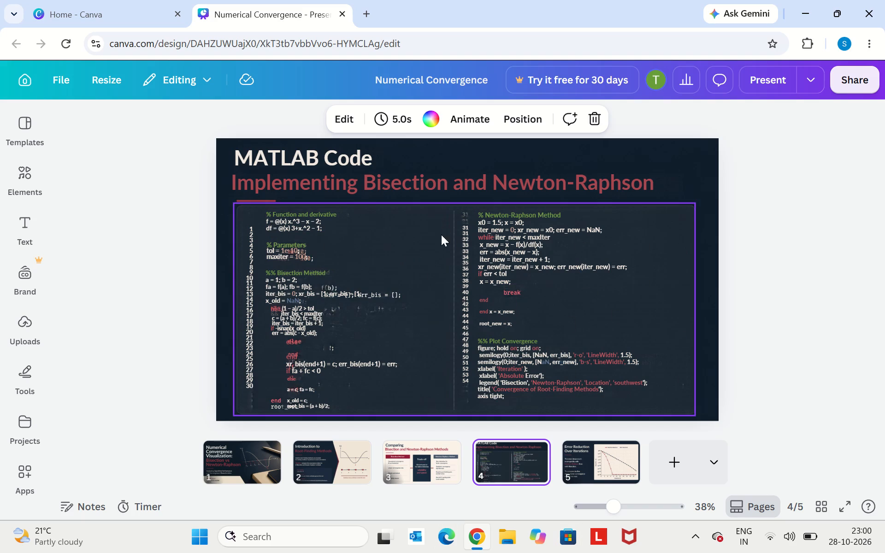
Open a new browser tab alongside the presentation.
{"action": "left_click", "coordinate": [368, 22]}
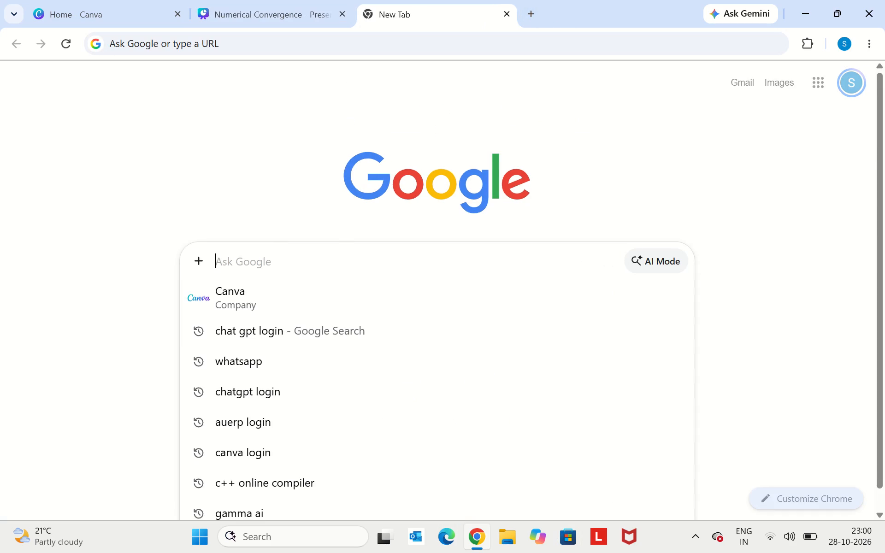
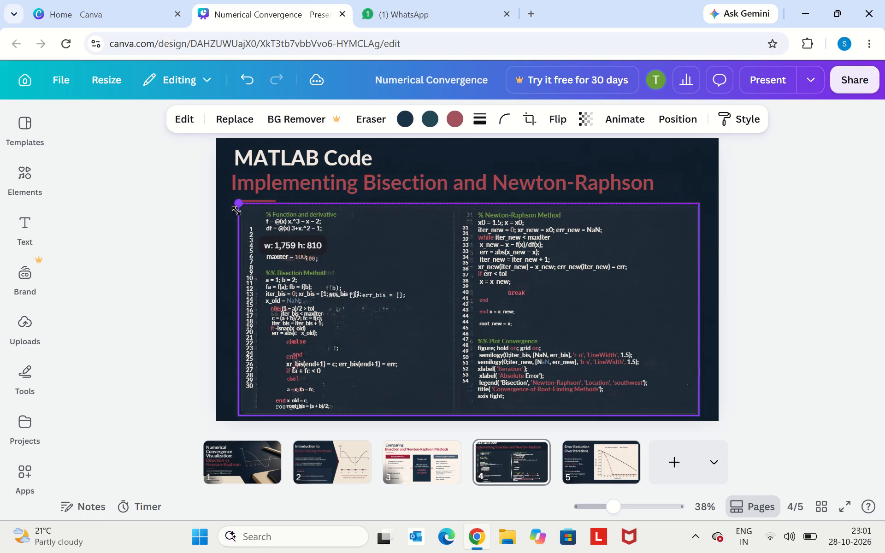
Delete the function-and-derivative text box and the left code column's line numbers from the MATLAB Code slide.
{"action": "left_click_drag", "start_coordinate": [236, 211], "coordinate": [232, 219]}
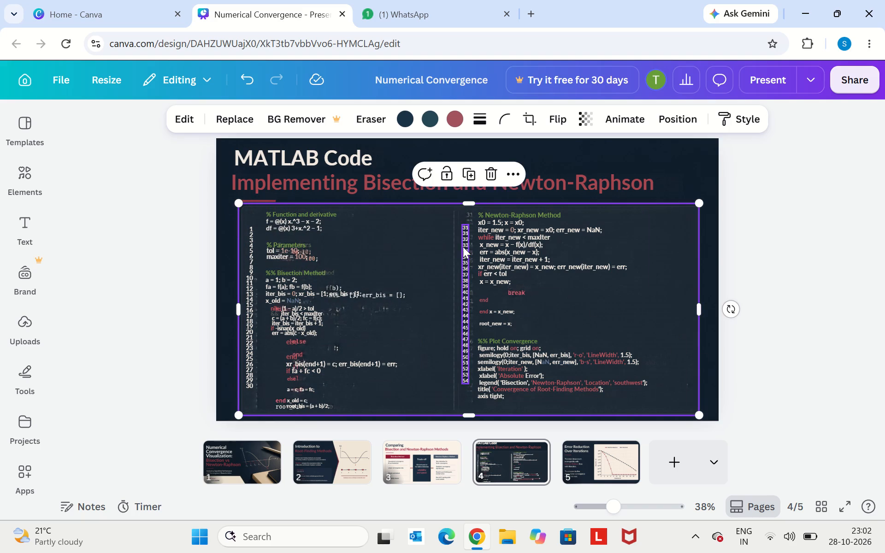
{"action": "left_click_drag", "start_coordinate": [266, 214], "coordinate": [330, 236]}
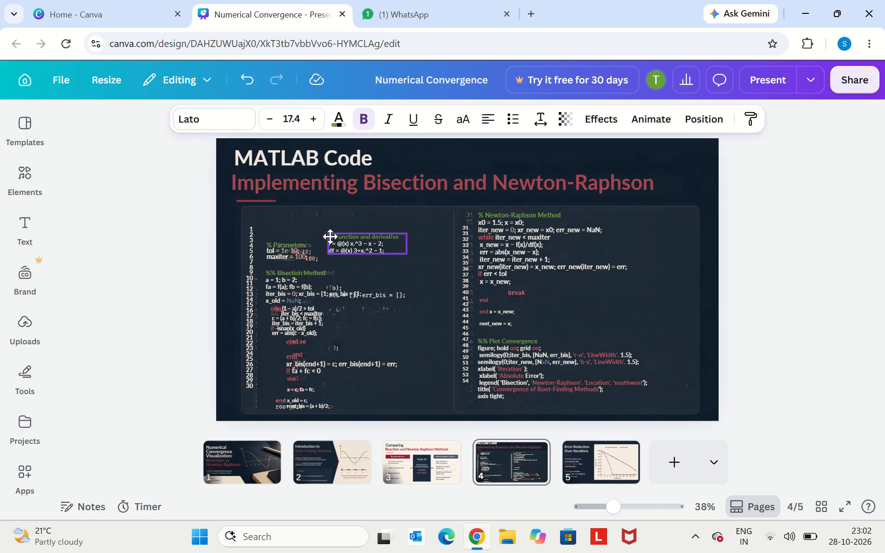
{"action": "left_click_drag", "start_coordinate": [330, 236], "coordinate": [330, 241]}
{"action": "left_click", "coordinate": [330, 241]}
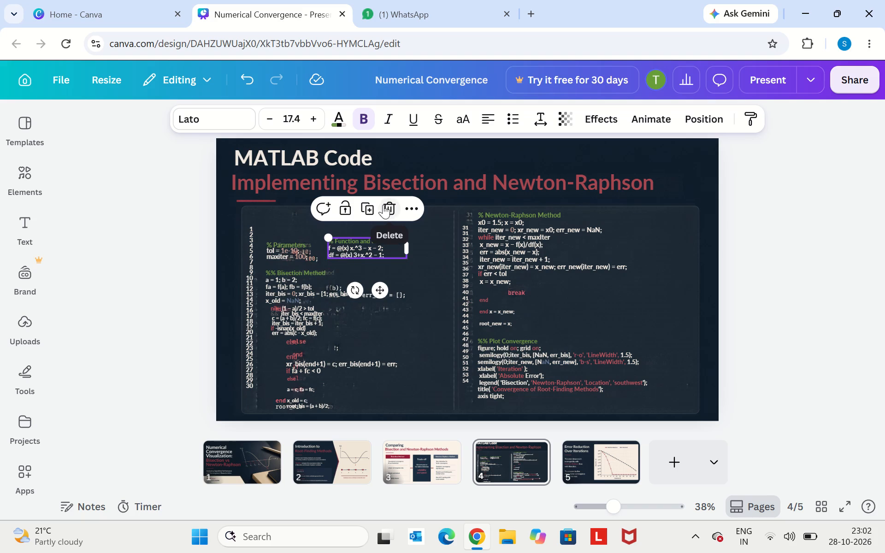
{"action": "left_click", "coordinate": [389, 204]}
{"action": "left_click_drag", "start_coordinate": [250, 230], "coordinate": [265, 245]}
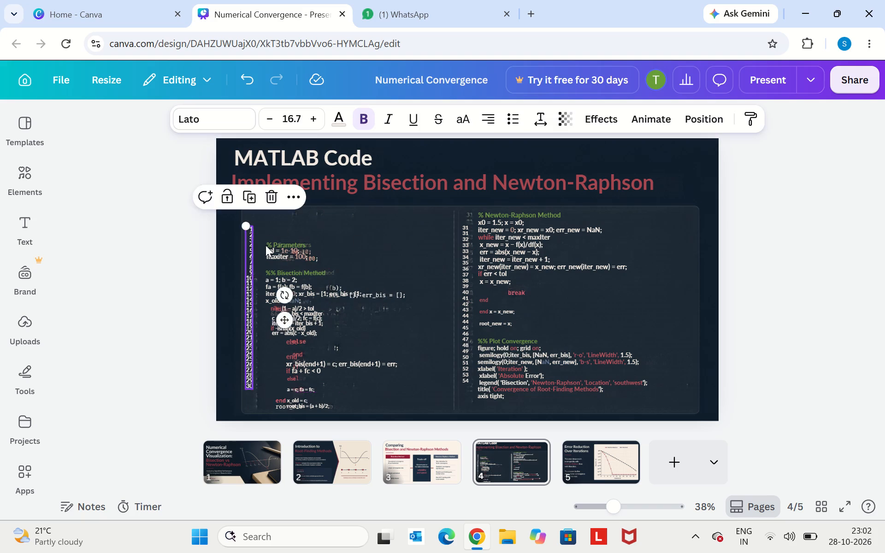
{"action": "left_click_drag", "start_coordinate": [265, 245], "coordinate": [287, 253]}
{"action": "left_click", "coordinate": [312, 217]}
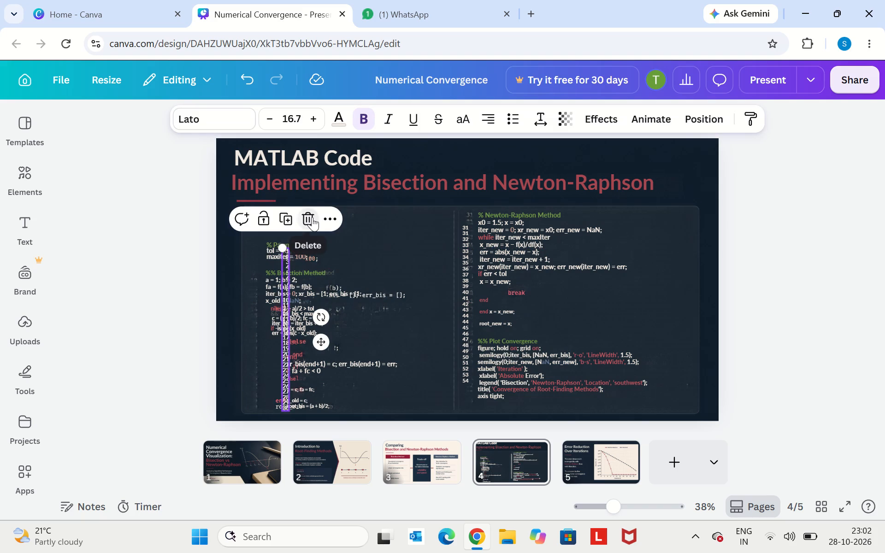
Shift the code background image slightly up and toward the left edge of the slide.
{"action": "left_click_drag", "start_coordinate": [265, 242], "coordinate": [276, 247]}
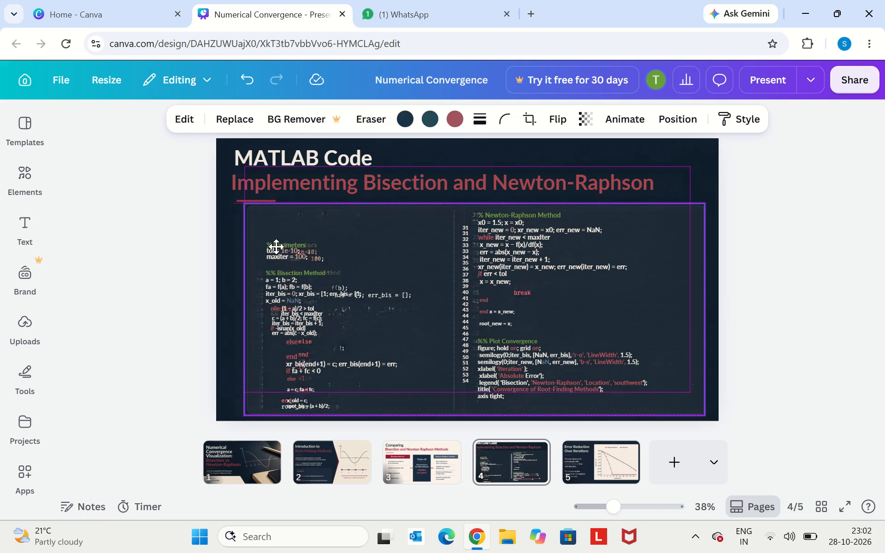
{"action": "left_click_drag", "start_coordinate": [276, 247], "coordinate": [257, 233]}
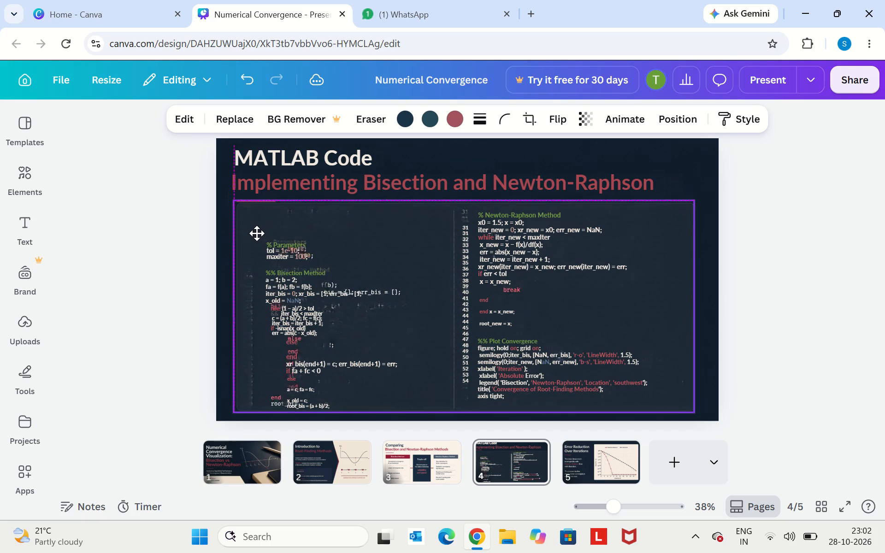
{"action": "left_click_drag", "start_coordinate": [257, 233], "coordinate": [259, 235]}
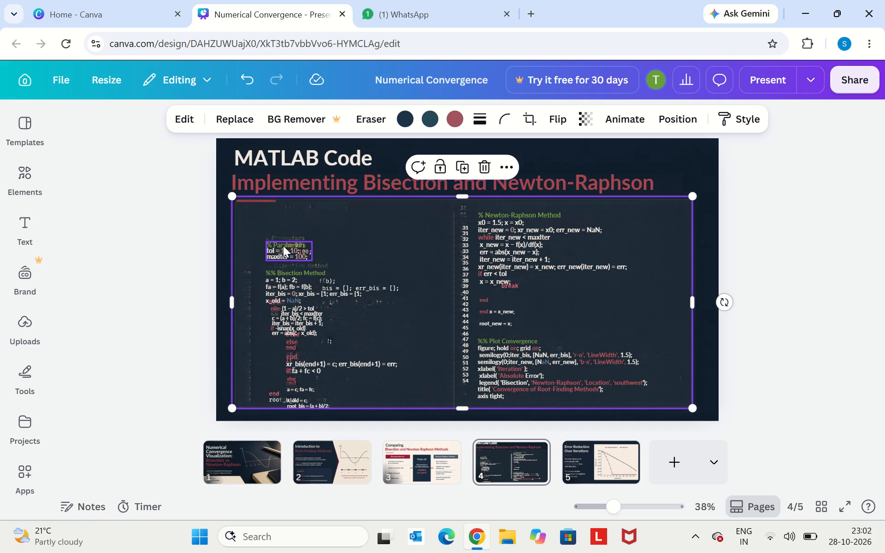
Delete the left column's remaining code text boxes, from Parameters and Bisection Method down to the root_bis block.
{"action": "left_click", "coordinate": [277, 241]}
{"action": "left_click", "coordinate": [311, 212]}
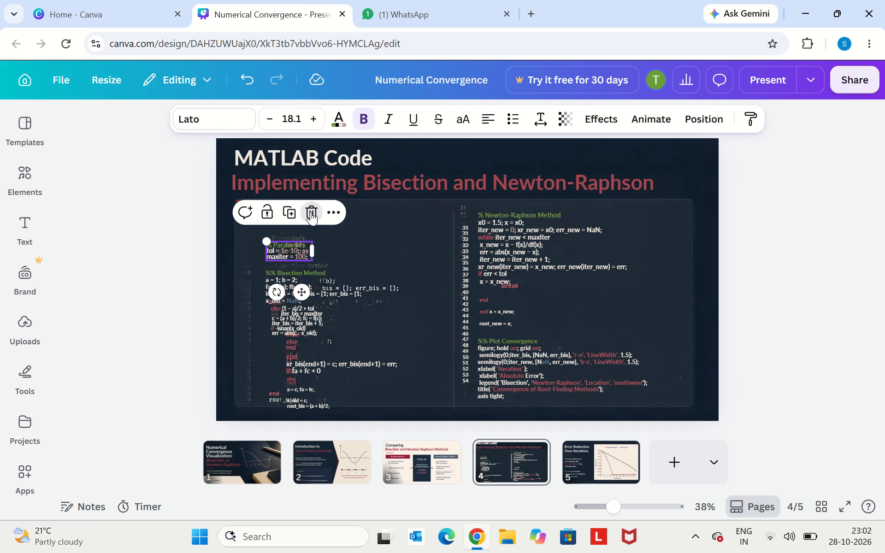
{"action": "left_click", "coordinate": [295, 273]}
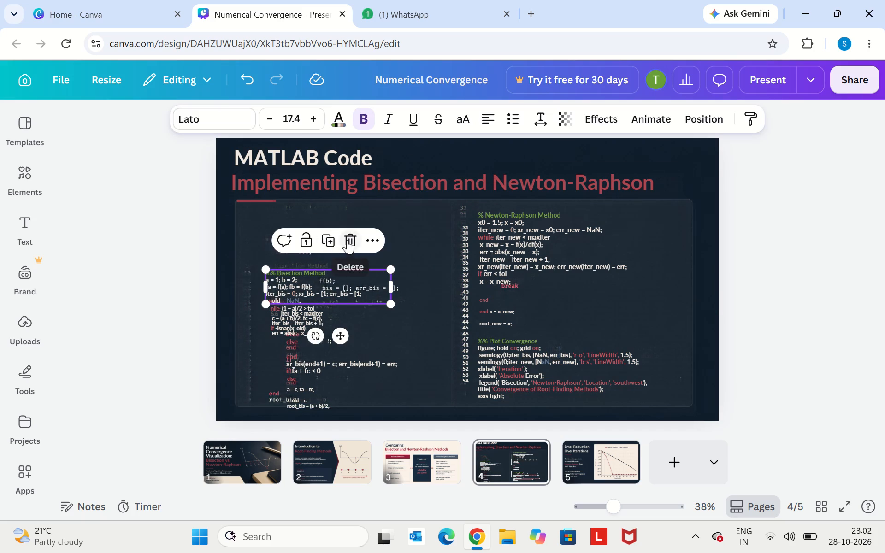
{"action": "left_click", "coordinate": [347, 240]}
{"action": "left_click", "coordinate": [294, 308]}
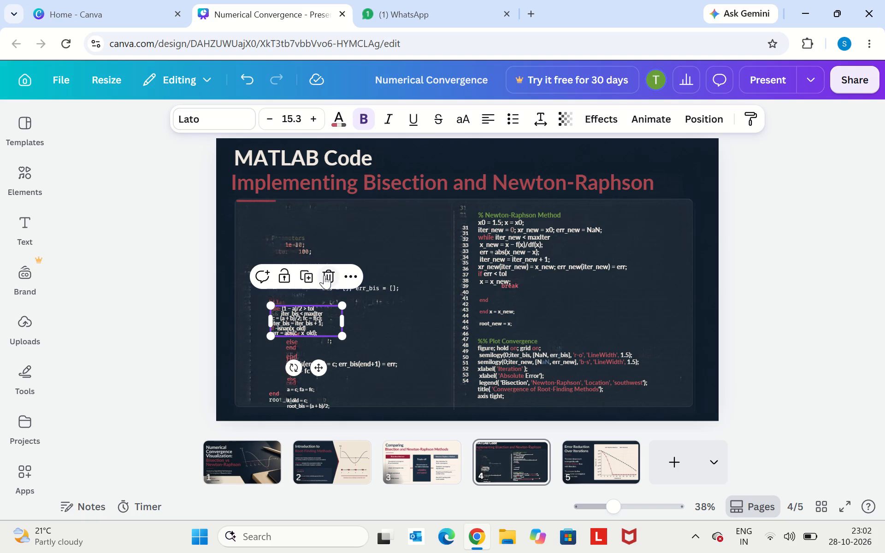
{"action": "left_click", "coordinate": [324, 275]}
{"action": "left_click", "coordinate": [302, 379]}
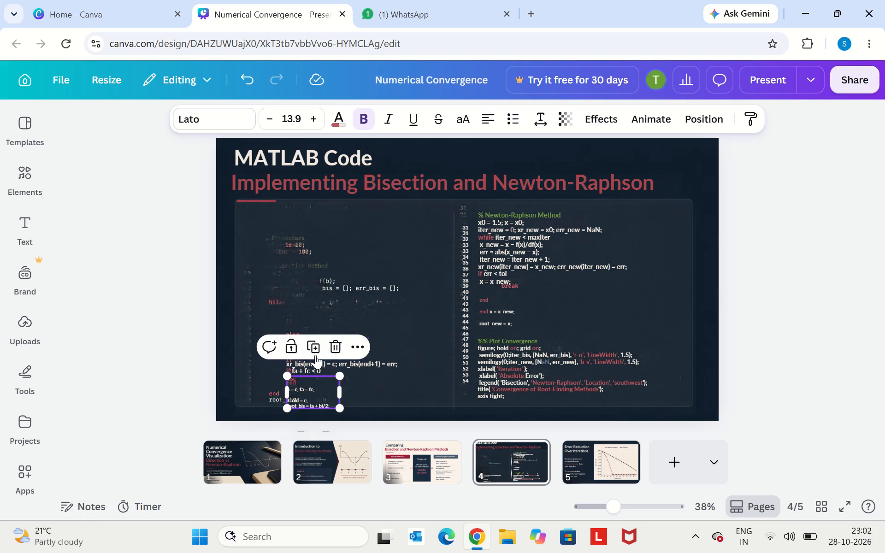
{"action": "left_click", "coordinate": [336, 354]}
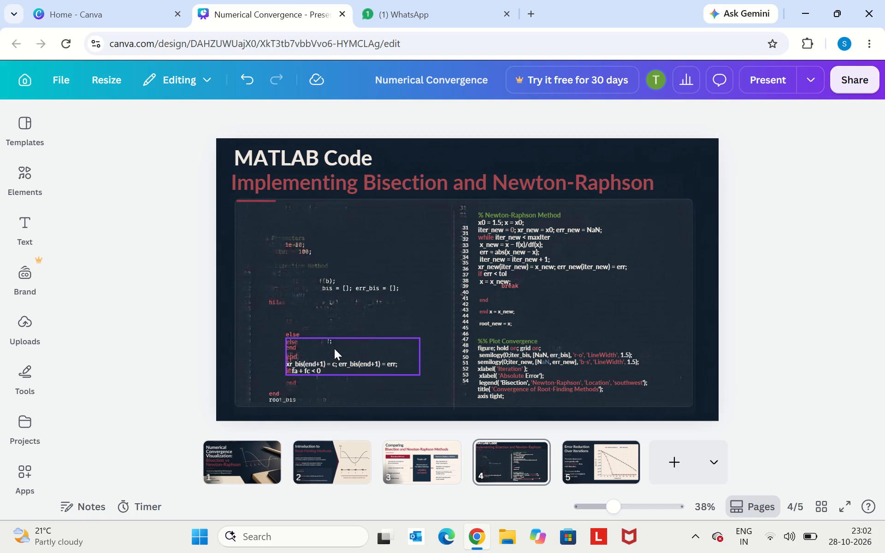
{"action": "left_click", "coordinate": [334, 348]}
{"action": "left_click", "coordinate": [376, 311]}
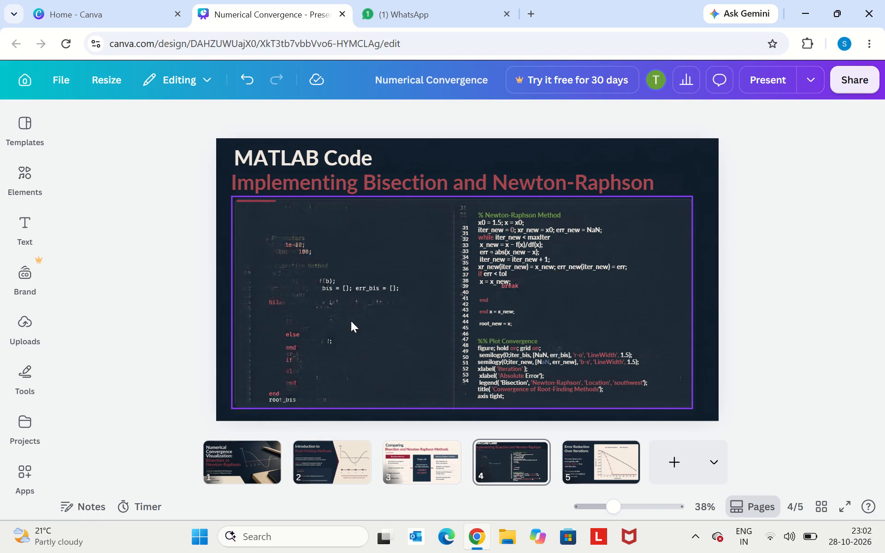
{"action": "left_click", "coordinate": [288, 342]}
Delete the Newton-Raphson Method and Plot Convergence text boxes from the right code column.
{"action": "left_click", "coordinate": [497, 261]}
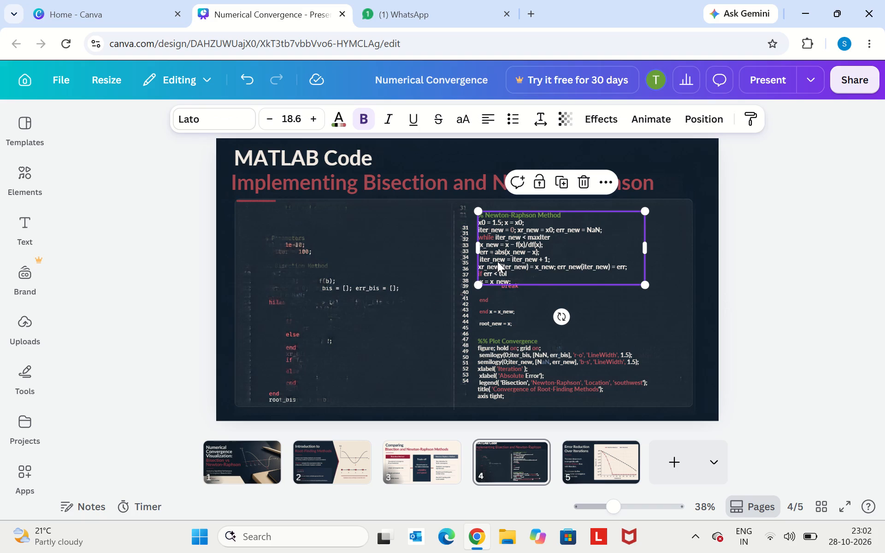
{"action": "left_click", "coordinate": [584, 181]}
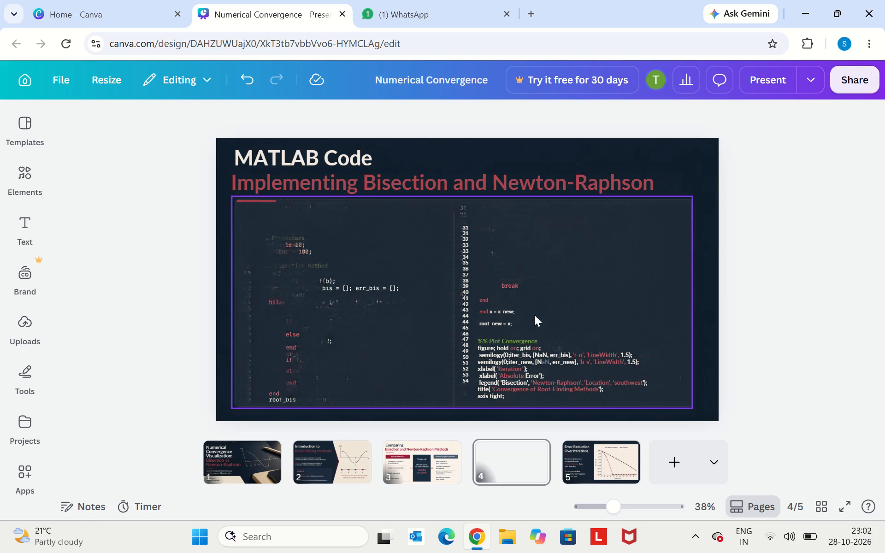
{"action": "left_click", "coordinate": [512, 347]}
{"action": "left_click", "coordinate": [601, 307]}
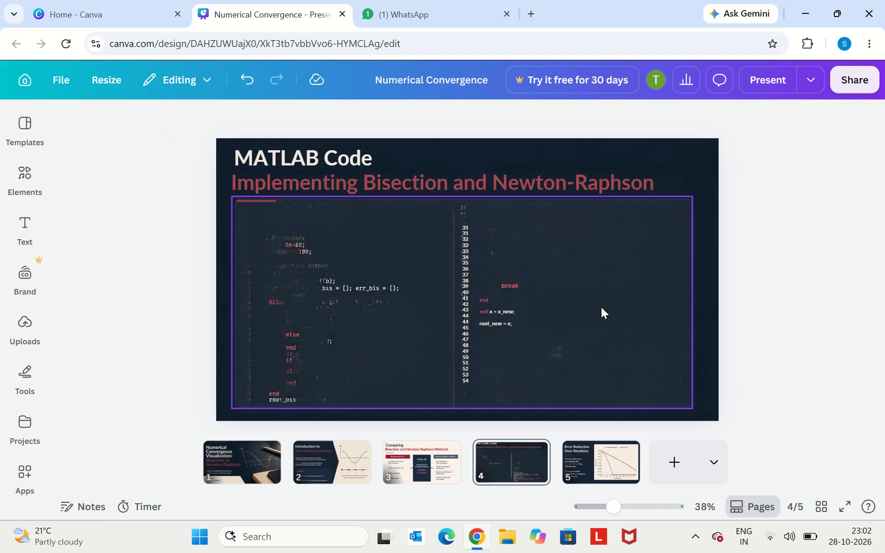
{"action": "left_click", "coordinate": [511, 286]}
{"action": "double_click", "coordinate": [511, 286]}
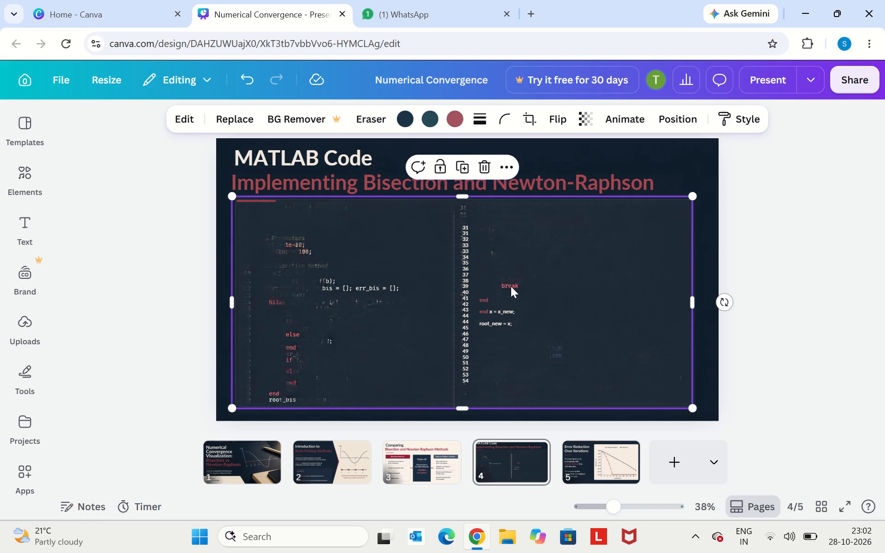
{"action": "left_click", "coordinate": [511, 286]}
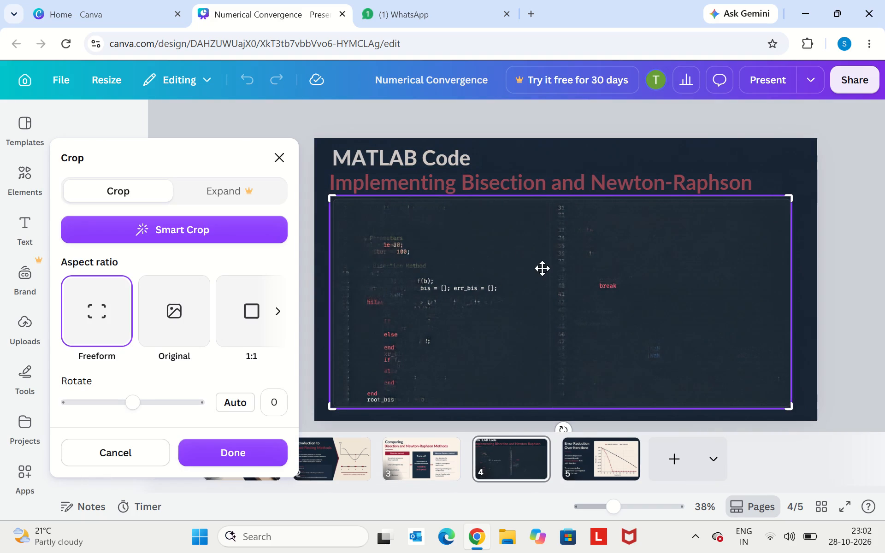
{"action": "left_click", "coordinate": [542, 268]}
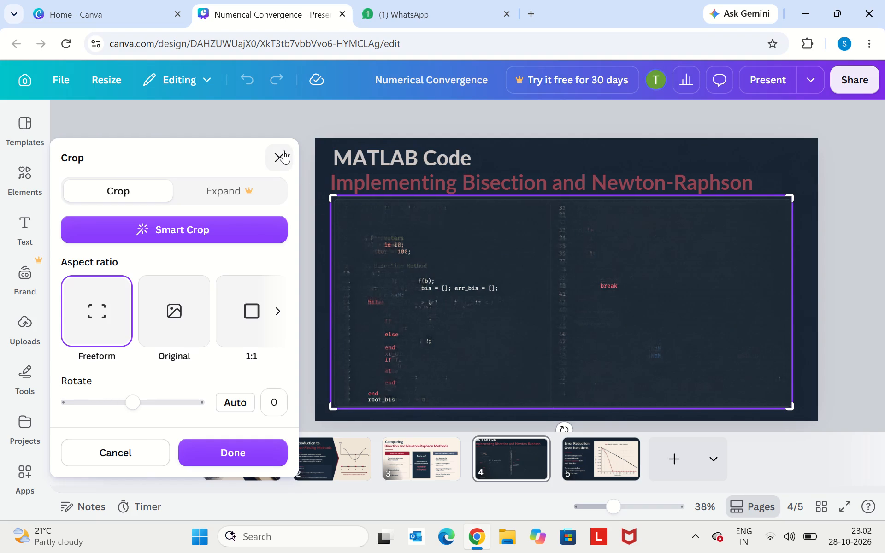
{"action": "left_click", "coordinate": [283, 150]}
Delete the selected code background image that spans both columns of the slide.
{"action": "left_click", "coordinate": [490, 168]}
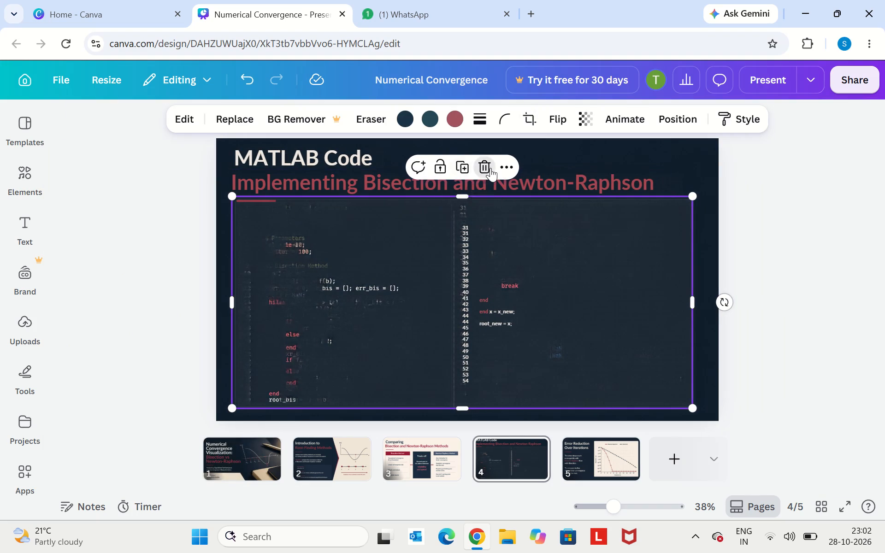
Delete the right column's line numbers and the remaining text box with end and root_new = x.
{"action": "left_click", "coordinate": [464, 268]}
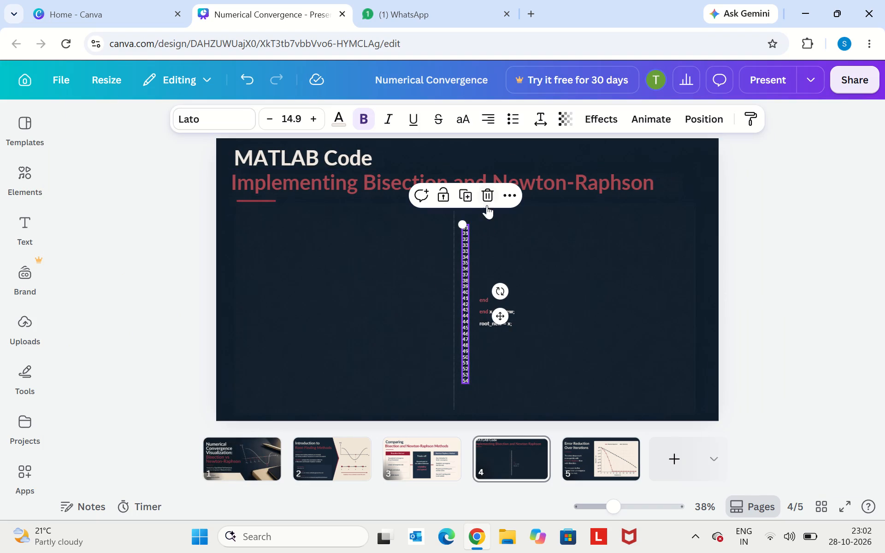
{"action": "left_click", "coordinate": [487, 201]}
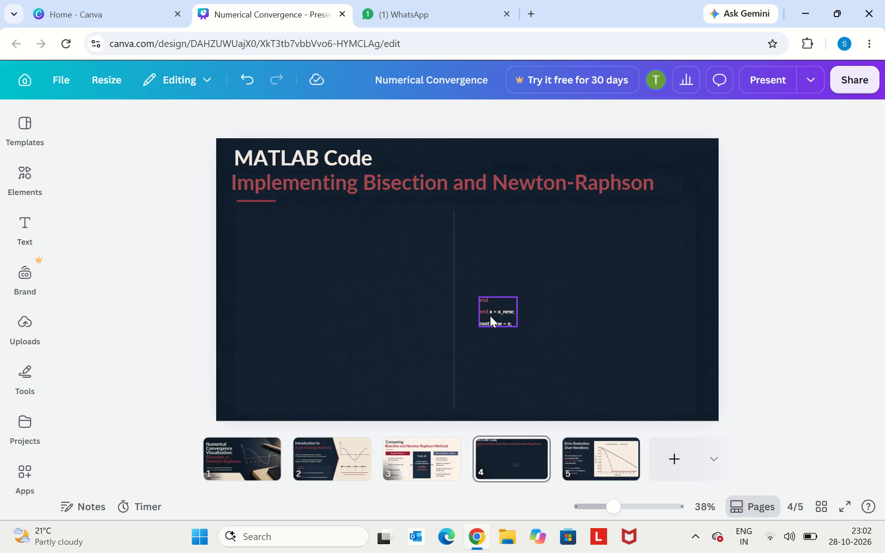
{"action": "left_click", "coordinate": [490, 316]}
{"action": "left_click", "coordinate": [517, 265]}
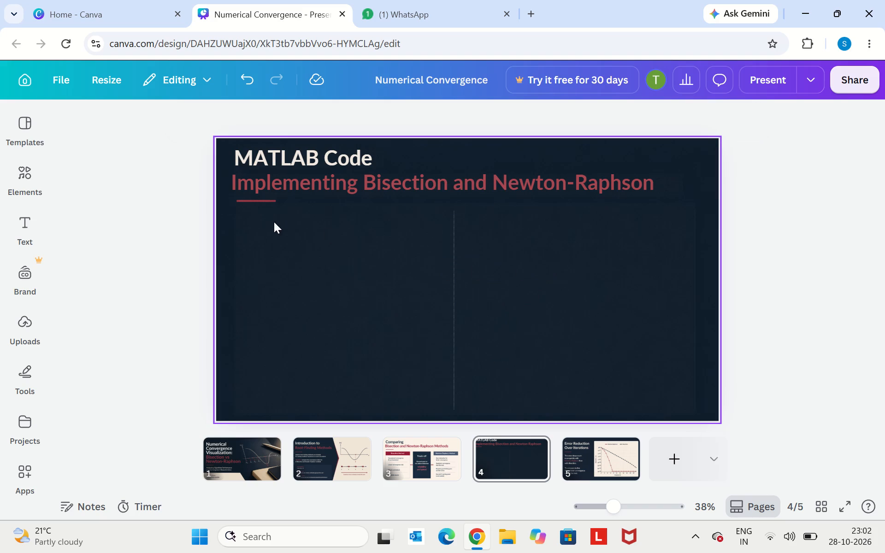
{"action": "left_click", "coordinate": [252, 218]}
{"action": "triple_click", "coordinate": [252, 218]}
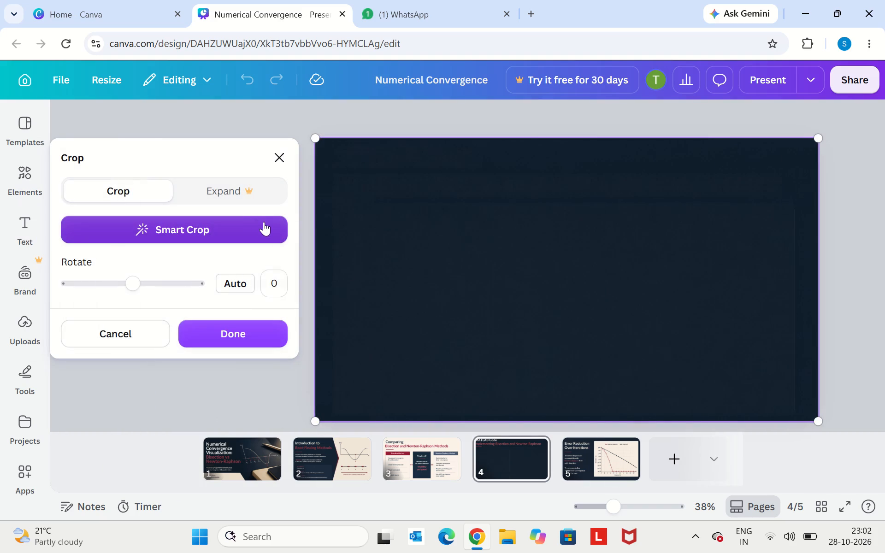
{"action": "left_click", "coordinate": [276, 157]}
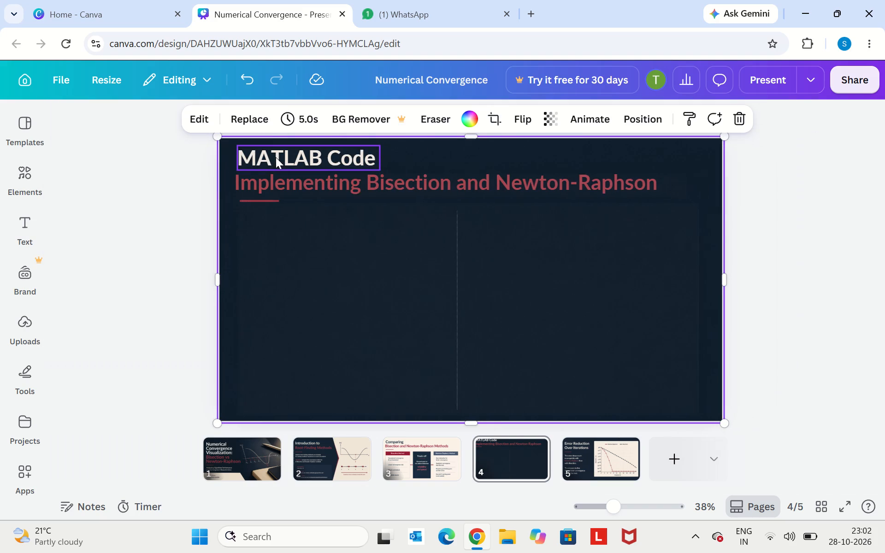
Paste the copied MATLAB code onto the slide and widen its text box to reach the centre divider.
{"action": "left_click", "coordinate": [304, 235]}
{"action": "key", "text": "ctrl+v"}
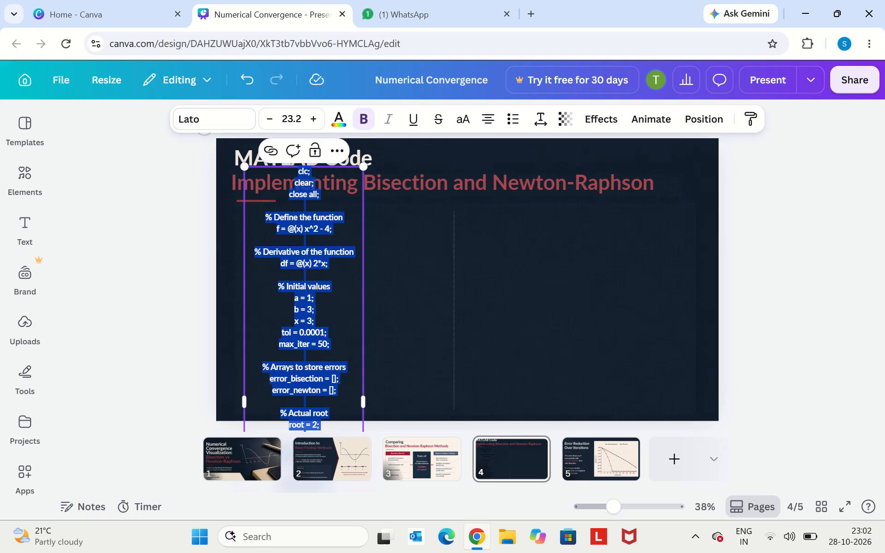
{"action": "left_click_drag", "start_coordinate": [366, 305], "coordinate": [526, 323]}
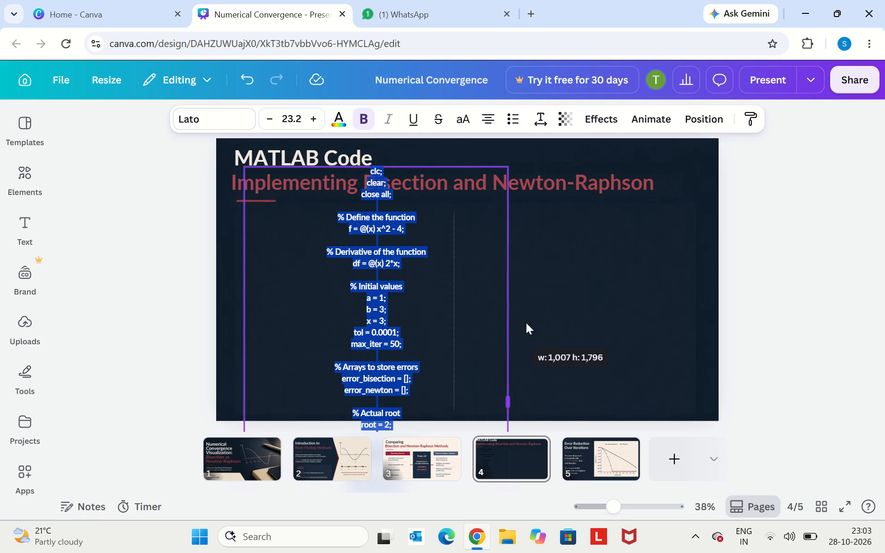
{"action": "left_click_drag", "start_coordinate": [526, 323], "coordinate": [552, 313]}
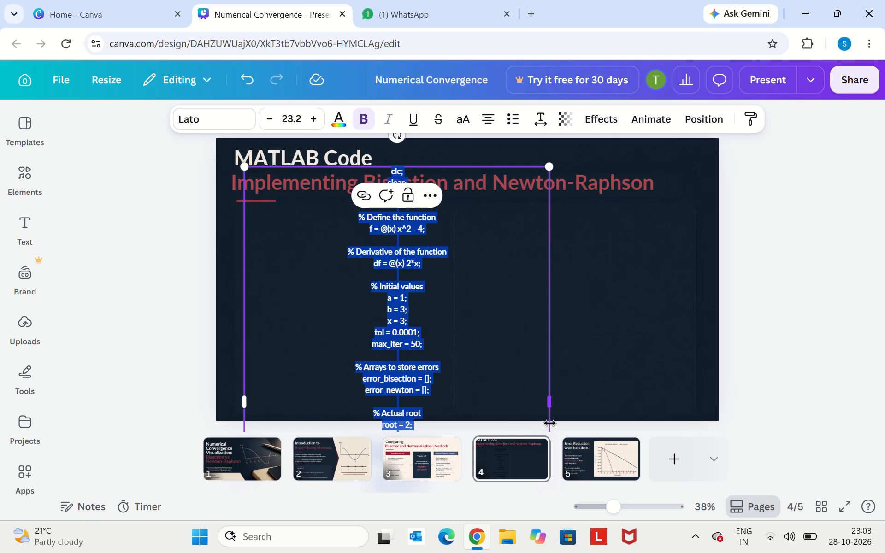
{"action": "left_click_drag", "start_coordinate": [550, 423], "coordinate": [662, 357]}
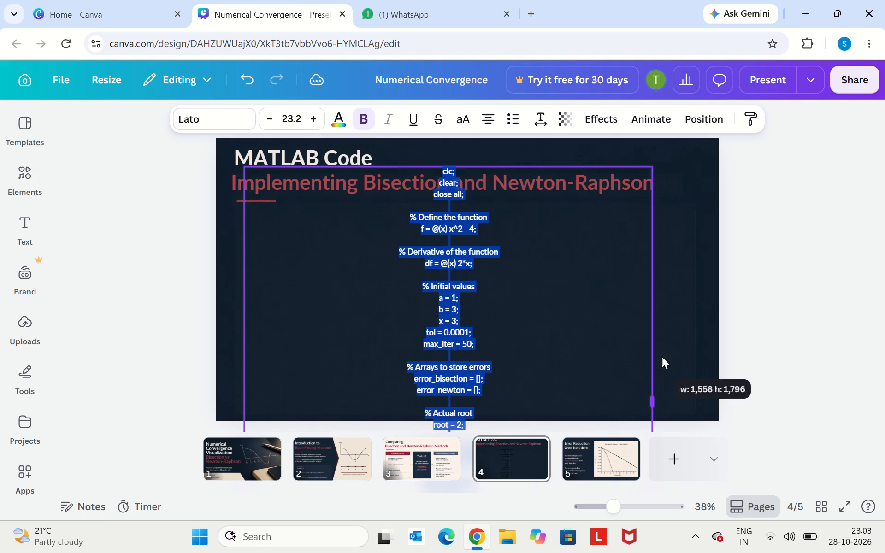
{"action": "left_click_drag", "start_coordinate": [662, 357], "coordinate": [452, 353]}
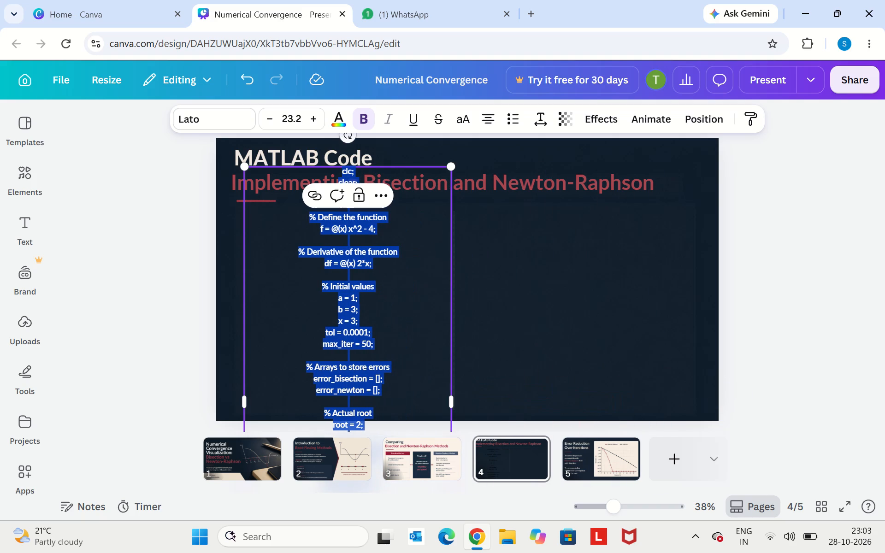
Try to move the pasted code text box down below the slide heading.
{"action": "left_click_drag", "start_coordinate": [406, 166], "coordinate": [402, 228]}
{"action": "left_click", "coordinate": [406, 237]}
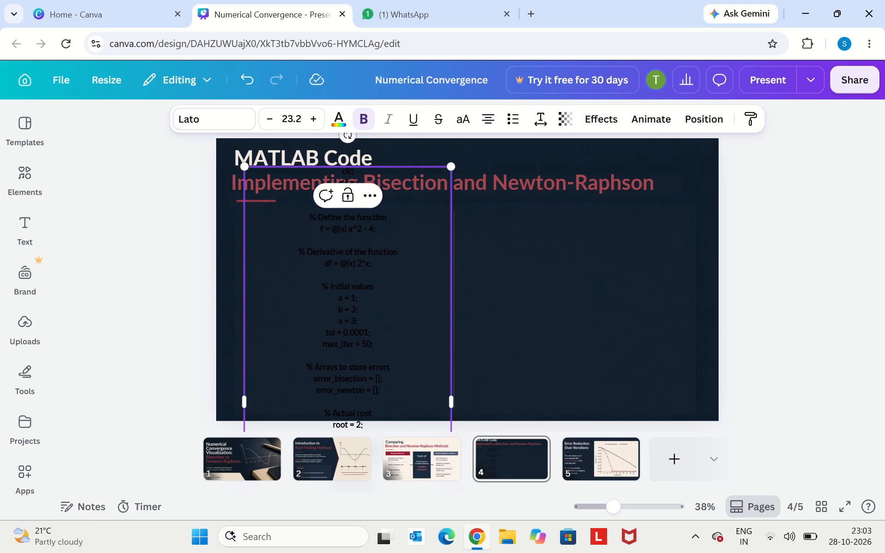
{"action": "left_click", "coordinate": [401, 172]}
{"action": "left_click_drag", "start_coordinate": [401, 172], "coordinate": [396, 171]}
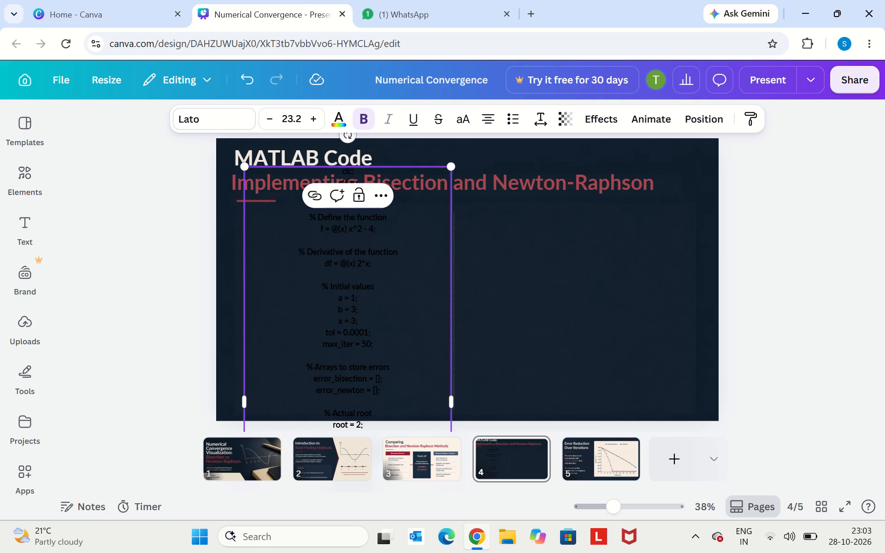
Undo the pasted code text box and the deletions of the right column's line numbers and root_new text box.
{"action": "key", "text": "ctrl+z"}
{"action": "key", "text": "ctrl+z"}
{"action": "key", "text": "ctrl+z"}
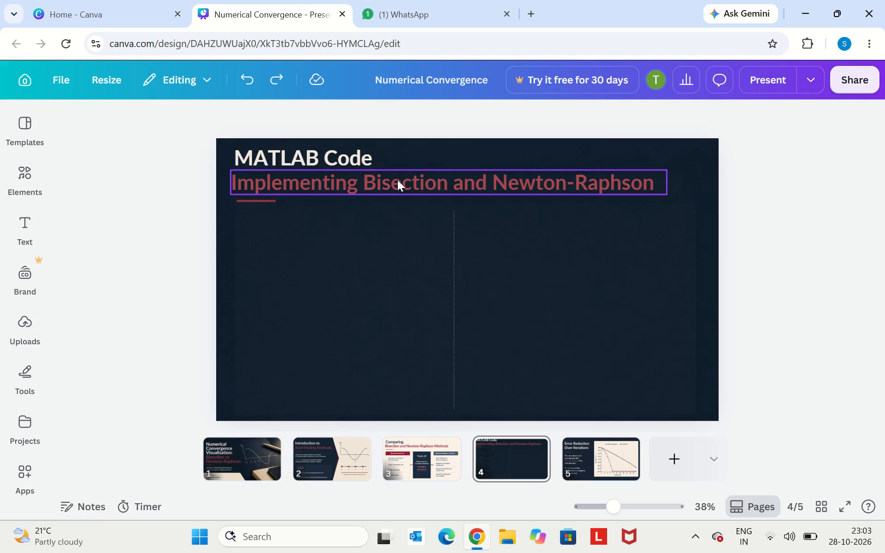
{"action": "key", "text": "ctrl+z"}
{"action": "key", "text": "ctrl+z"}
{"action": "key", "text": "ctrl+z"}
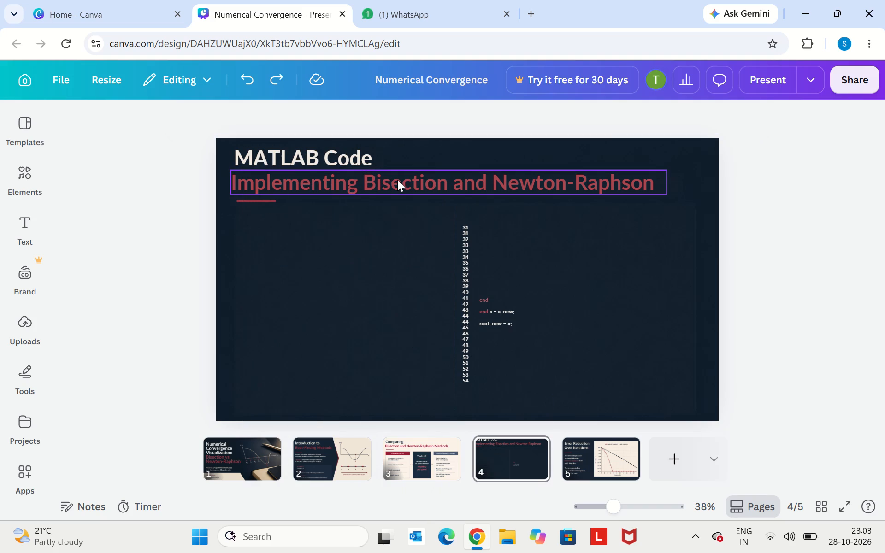
Undo the deletions of the code image and the right column's Newton-Raphson and Plot Convergence text boxes.
{"action": "type", "text": "zzzz"}
{"action": "key", "text": "ctrl+z"}
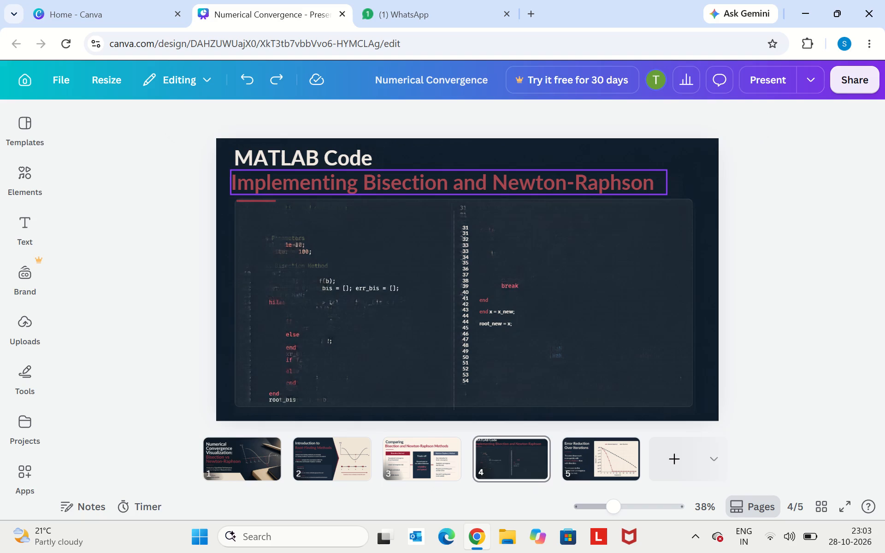
{"action": "key", "text": "ctrl+z"}
{"action": "key", "text": "ctrl+z"}
{"action": "key", "text": "ctrl+z"}
{"action": "left_click", "coordinate": [397, 180], "text": "ctrl"}
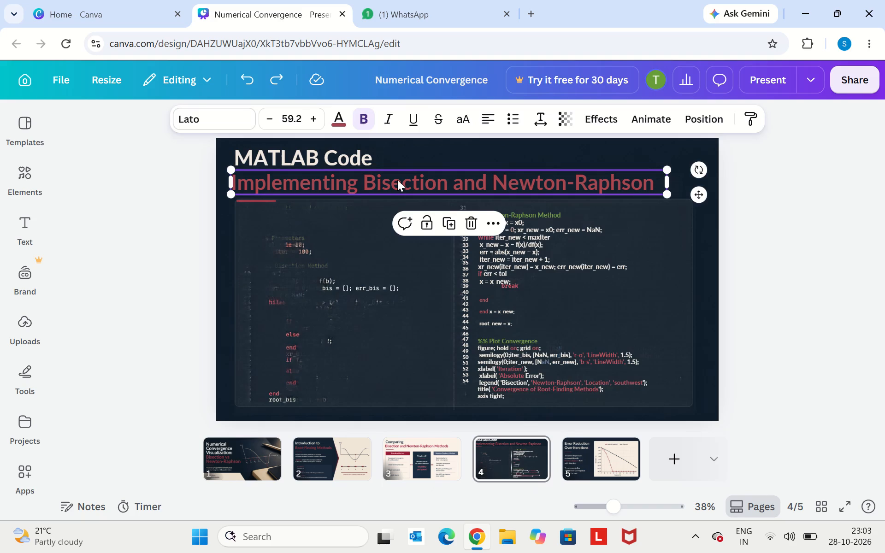
Undo the deletions of the left column's Bisection Method, loop and Parameters text boxes.
{"action": "key", "text": "ctrl+z"}
{"action": "key", "text": "ctrl+z"}
{"action": "type", "text": "zzzzzz"}
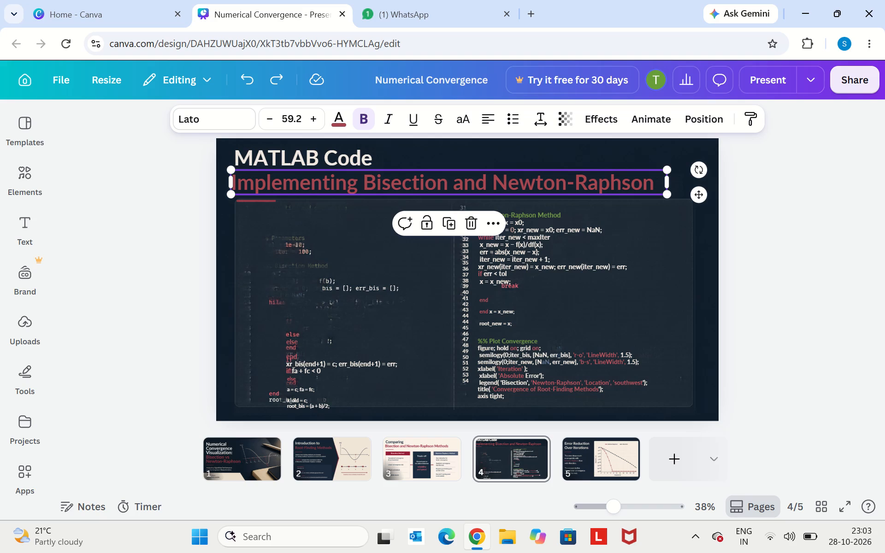
{"action": "key", "text": "z"}
{"action": "key", "text": "ctrl+z"}
{"action": "left_click", "coordinate": [397, 180], "text": "ctrl"}
{"action": "key", "text": "ctrl+z"}
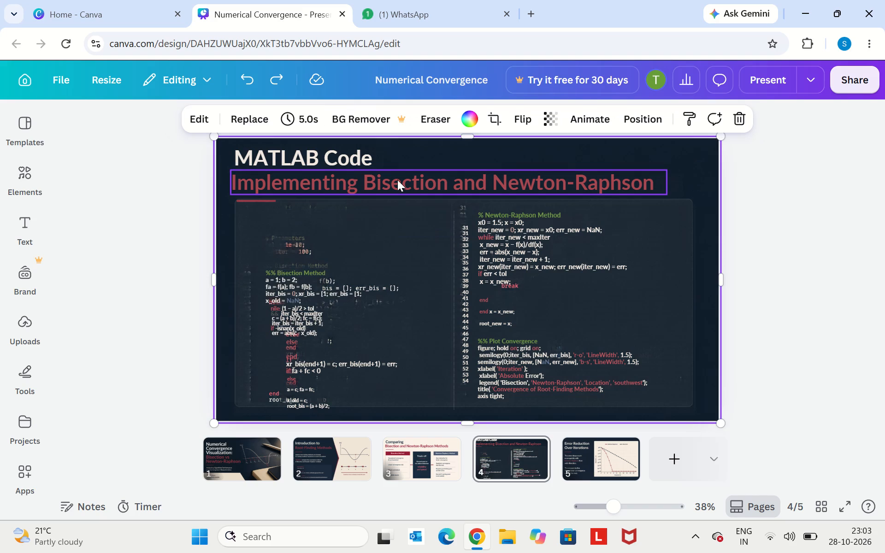
{"action": "type", "text": "zz"}
{"action": "key", "text": "ctrl+z"}
{"action": "key", "text": "z"}
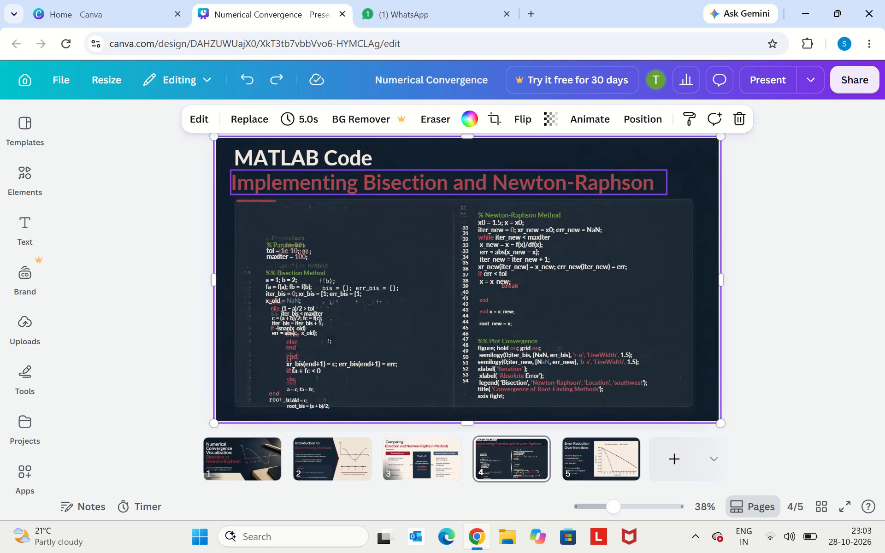
Undo the deletions of the left column's line numbers and Function and derivative text box, along with that box's move.
{"action": "key", "text": "ctrl+z"}
{"action": "key", "text": "ctrl+z"}
{"action": "key", "text": "ctrl+z"}
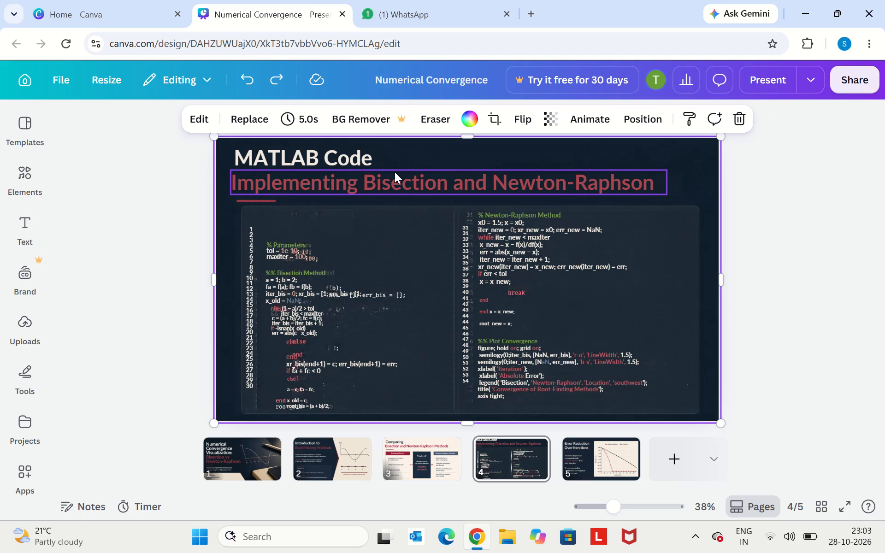
{"action": "key", "text": "ctrl+z"}
{"action": "key", "text": "z"}
{"action": "key", "text": "z"}
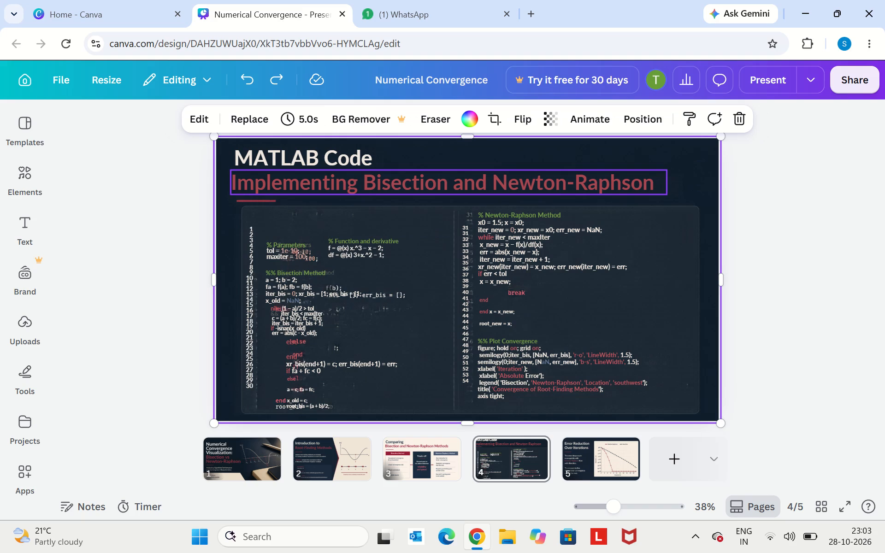
{"action": "key", "text": "z"}
{"action": "key", "text": "ctrl+z"}
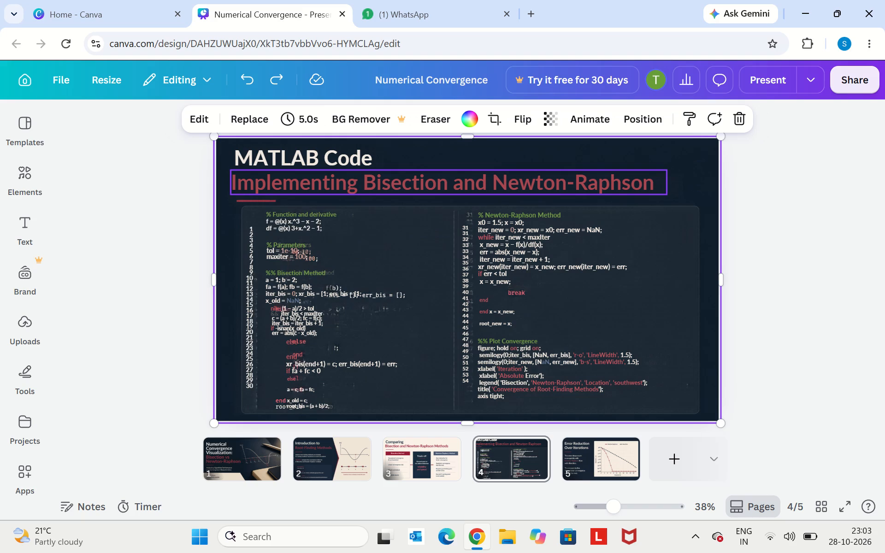
{"action": "key", "text": "ctrl+z"}
Undo the subtitle's displacement and the remaining shift of the code image.
{"action": "left_click_drag", "start_coordinate": [395, 172], "coordinate": [426, 244]}
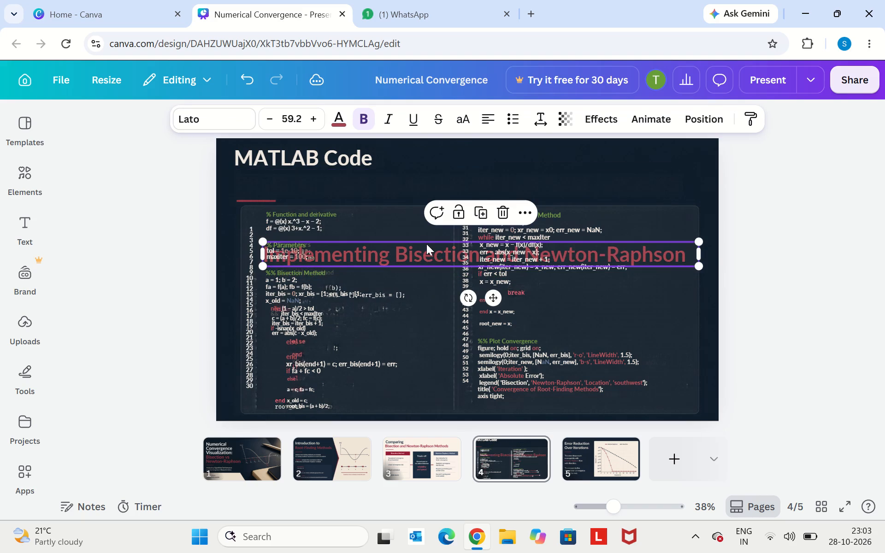
{"action": "key", "text": "ctrl+z"}
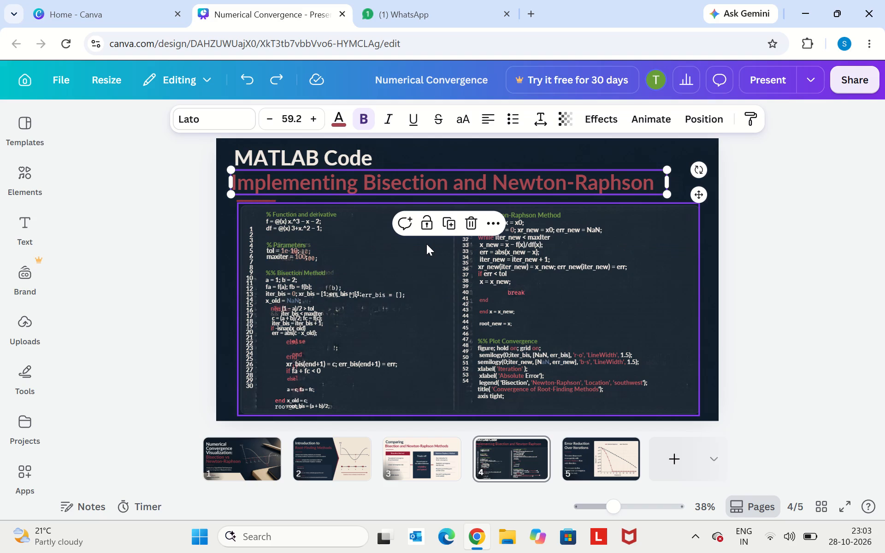
{"action": "key", "text": "ctrl+z"}
{"action": "key", "text": "ctrl+z"}
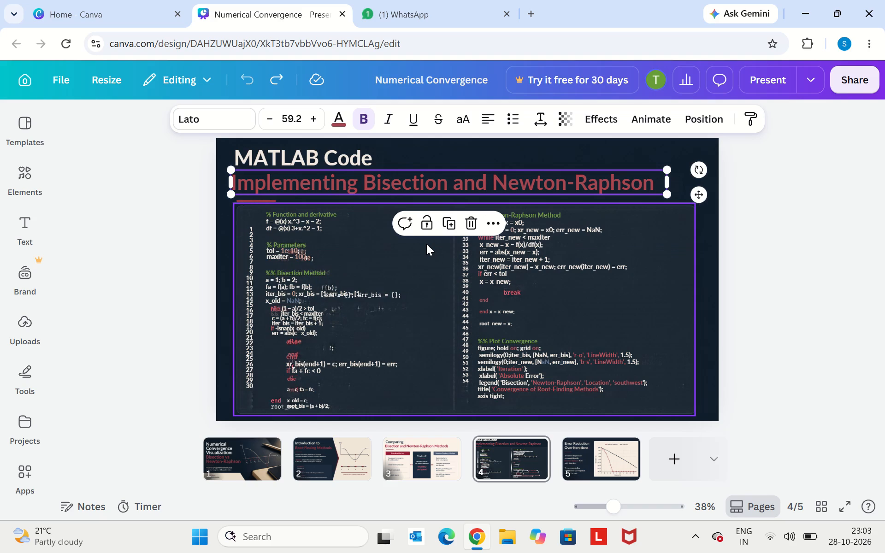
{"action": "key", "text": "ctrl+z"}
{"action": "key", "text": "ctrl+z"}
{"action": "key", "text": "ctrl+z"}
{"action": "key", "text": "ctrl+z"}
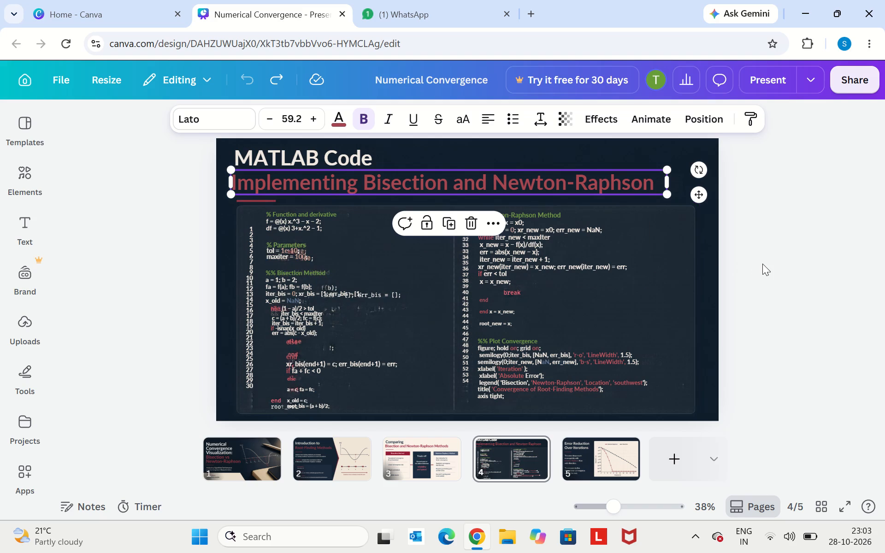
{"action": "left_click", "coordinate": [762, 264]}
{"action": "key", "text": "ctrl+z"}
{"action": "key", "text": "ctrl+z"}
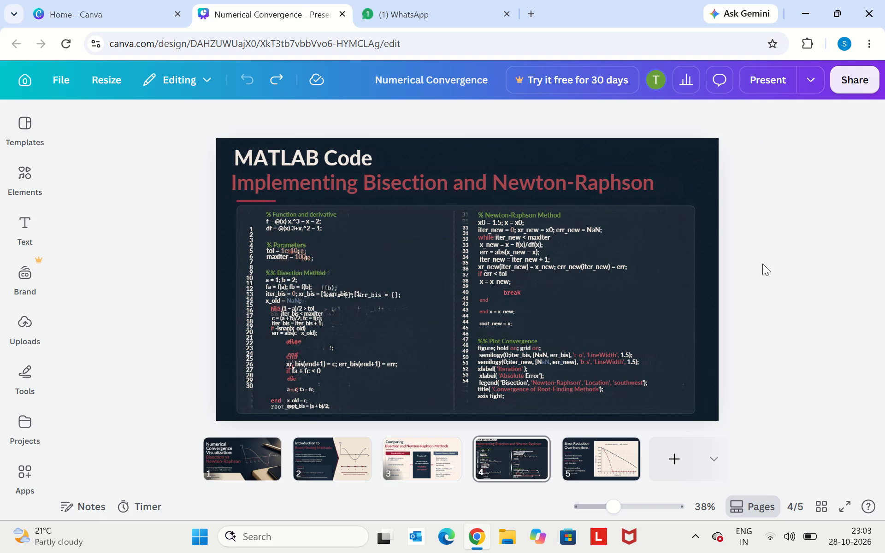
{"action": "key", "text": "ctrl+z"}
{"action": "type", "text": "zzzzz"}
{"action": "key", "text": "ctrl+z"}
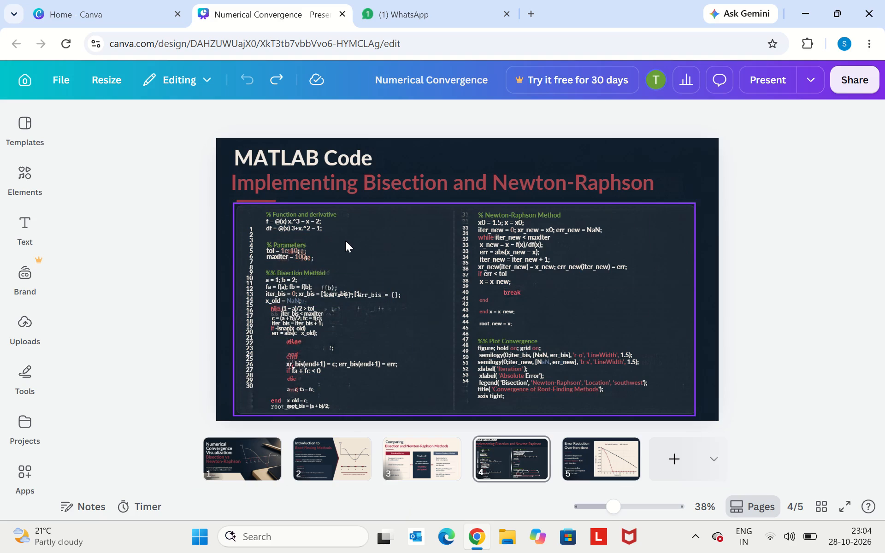
Delete the code image and the left column's Function and derivative, Parameters and Bisection Method text boxes.
{"action": "left_click", "coordinate": [277, 227]}
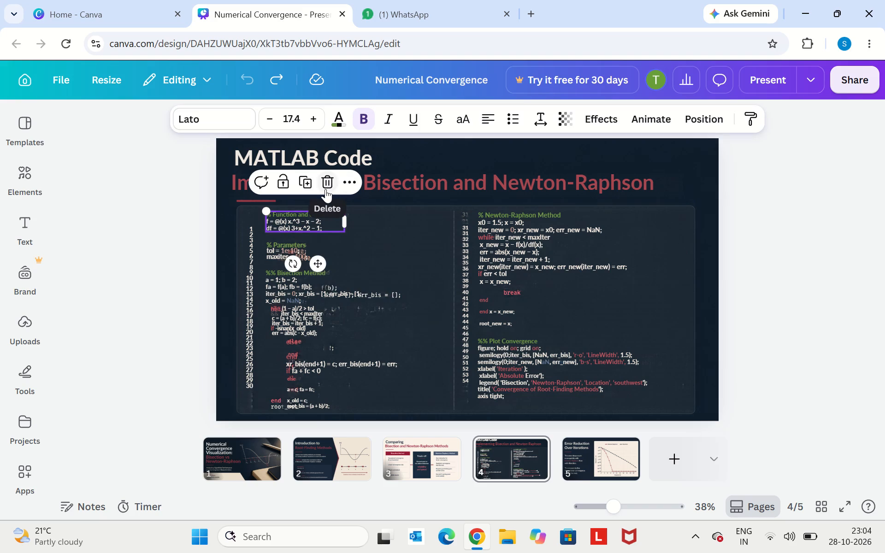
{"action": "left_click", "coordinate": [325, 189]}
{"action": "left_click", "coordinate": [381, 226]}
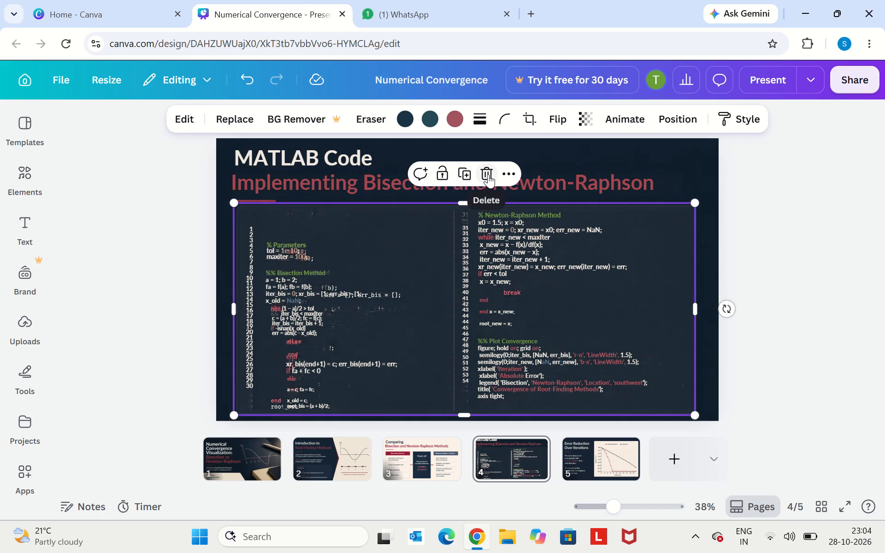
{"action": "left_click", "coordinate": [488, 174]}
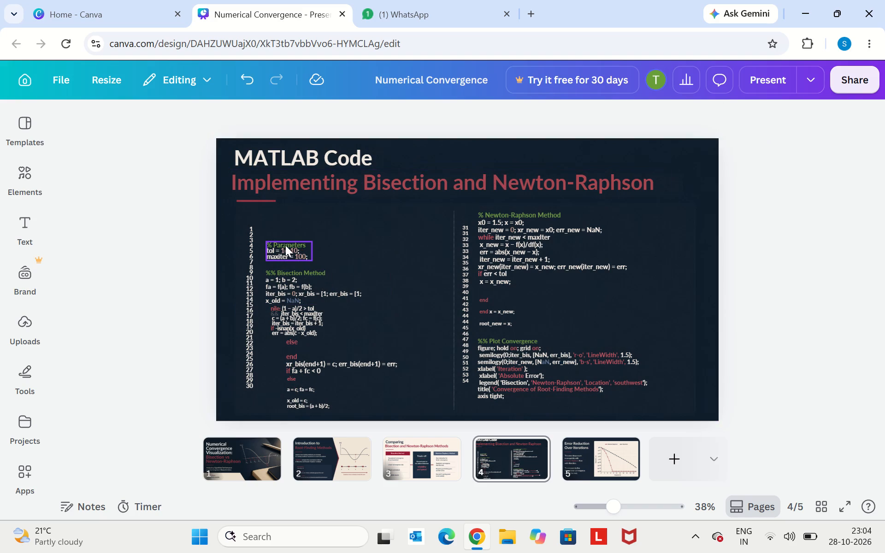
{"action": "left_click", "coordinate": [285, 245]}
{"action": "left_click", "coordinate": [311, 205]}
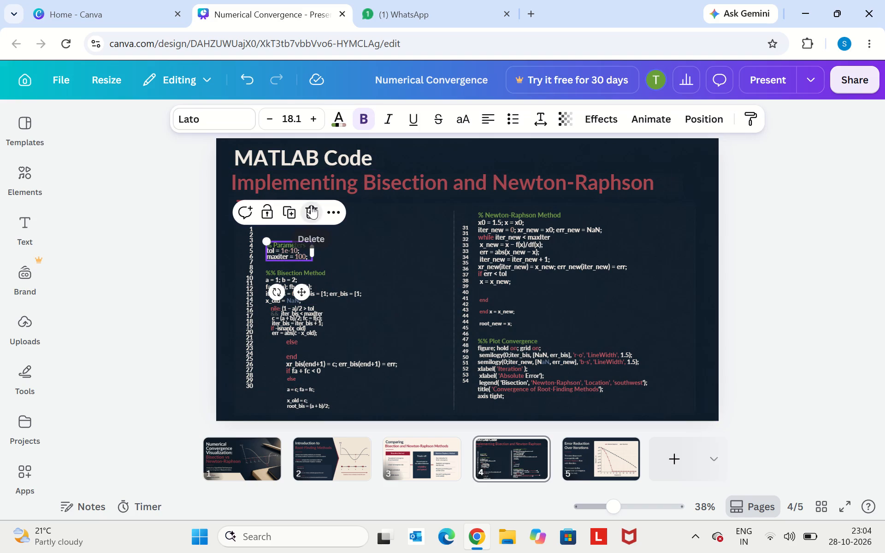
{"action": "left_click", "coordinate": [296, 276]}
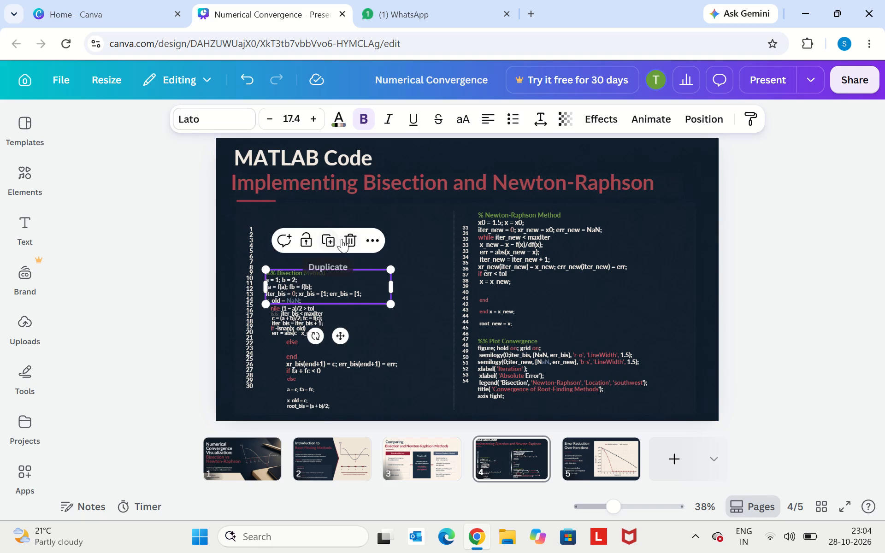
{"action": "left_click", "coordinate": [348, 236]}
Delete the left column's remaining code text boxes, from the while loop down to root_bis, keeping the line numbers.
{"action": "left_click_drag", "start_coordinate": [298, 337], "coordinate": [294, 314]}
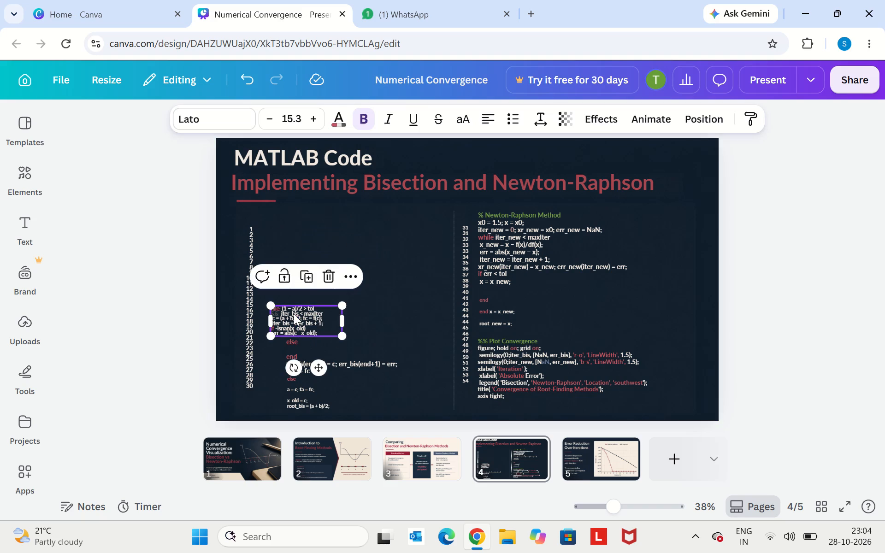
{"action": "left_click", "coordinate": [294, 314]}
{"action": "left_click", "coordinate": [296, 328]}
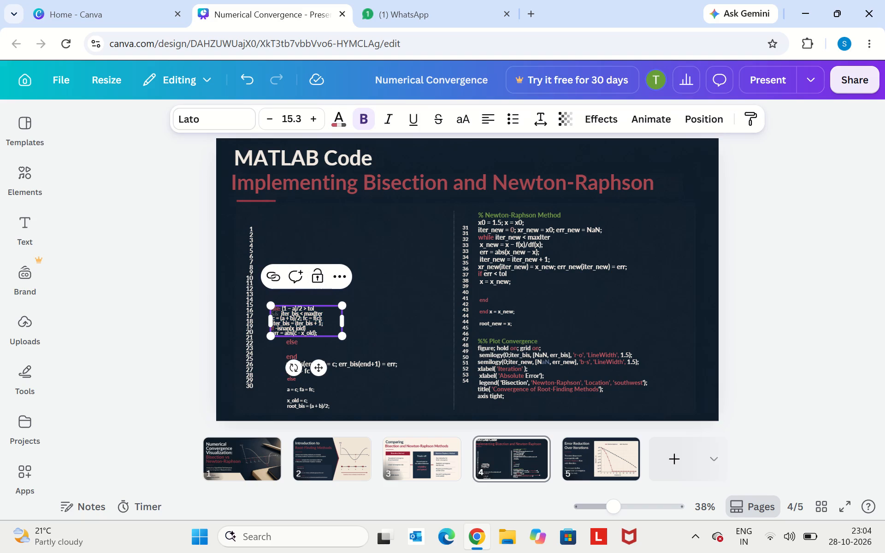
{"action": "left_click", "coordinate": [326, 317]}
{"action": "left_click", "coordinate": [370, 299]}
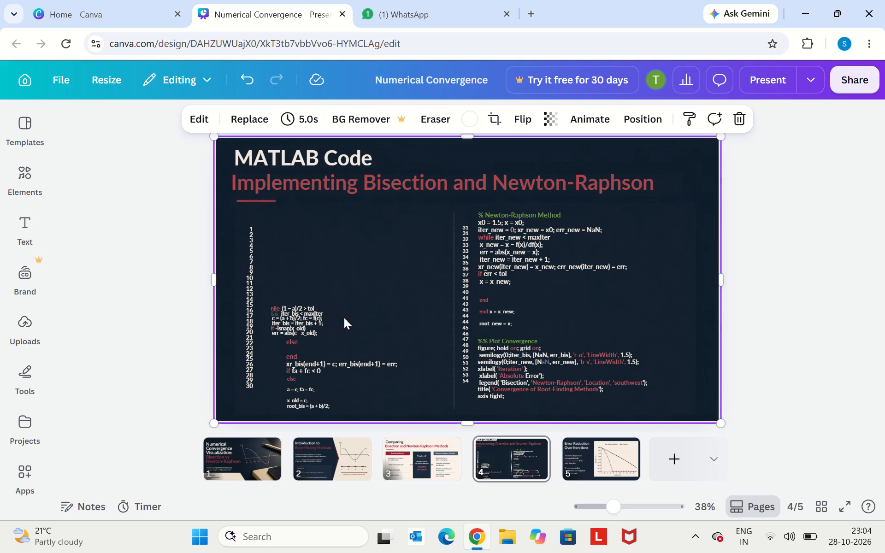
{"action": "left_click", "coordinate": [319, 321]}
{"action": "left_click", "coordinate": [331, 277]}
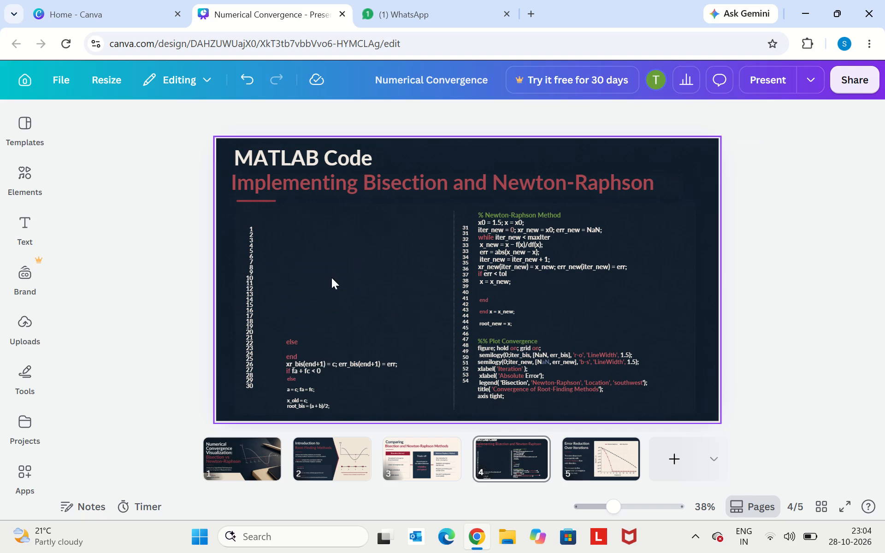
{"action": "left_click", "coordinate": [306, 359]}
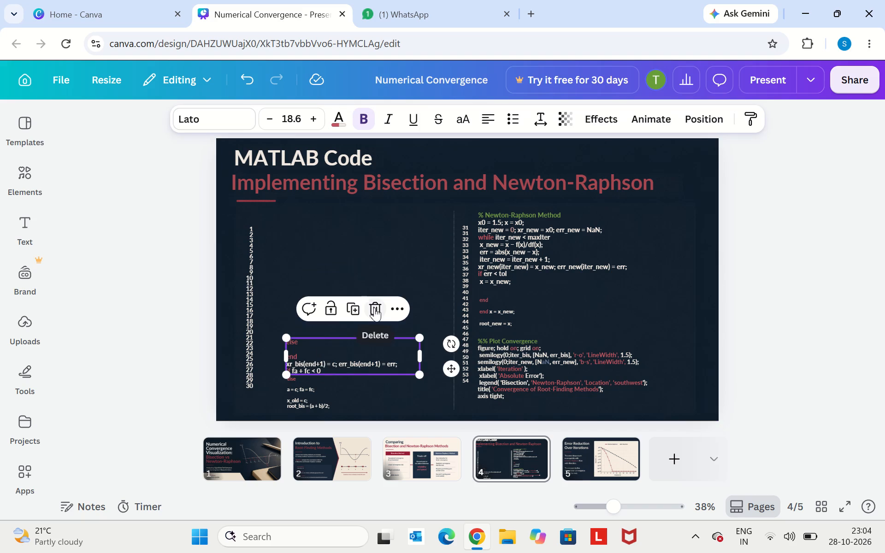
{"action": "left_click", "coordinate": [374, 307]}
{"action": "left_click", "coordinate": [308, 398]}
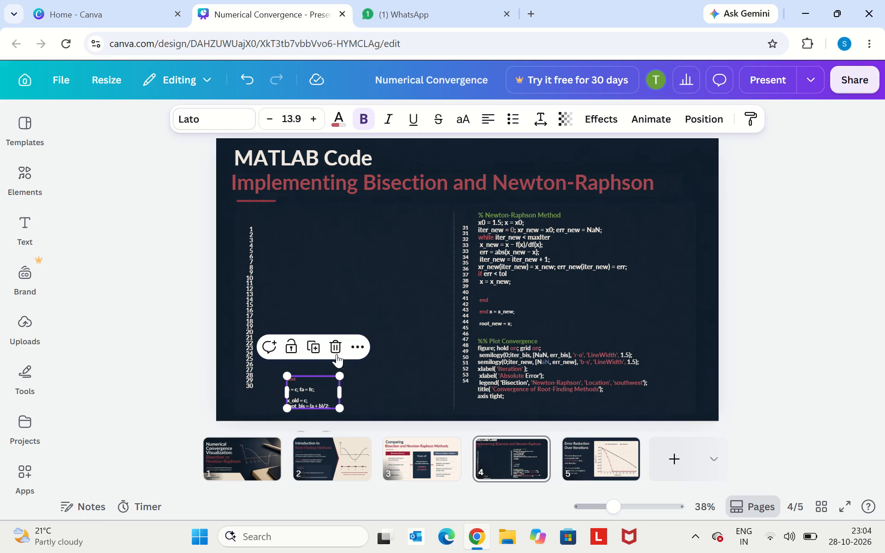
{"action": "left_click", "coordinate": [336, 353]}
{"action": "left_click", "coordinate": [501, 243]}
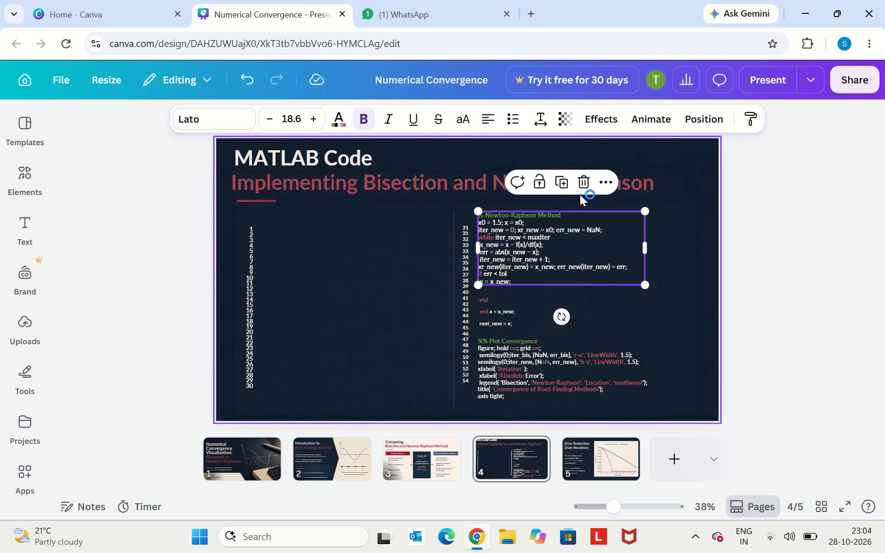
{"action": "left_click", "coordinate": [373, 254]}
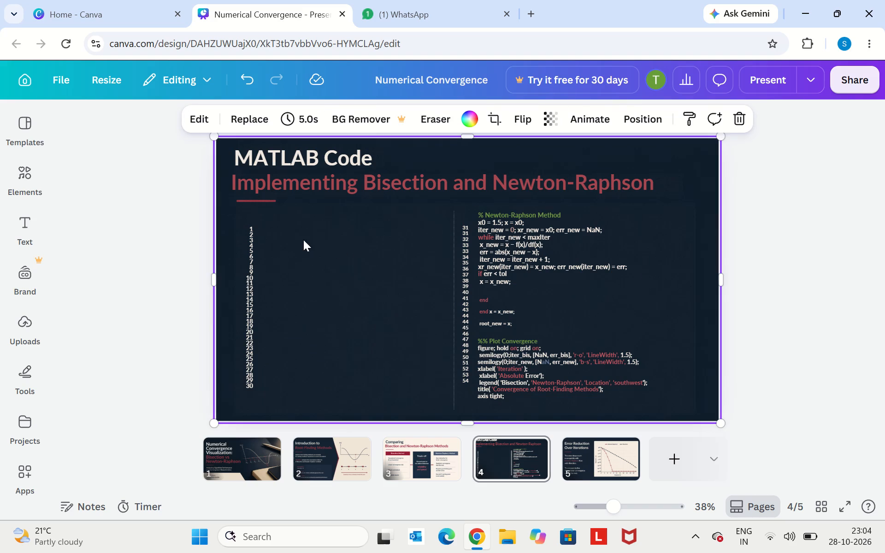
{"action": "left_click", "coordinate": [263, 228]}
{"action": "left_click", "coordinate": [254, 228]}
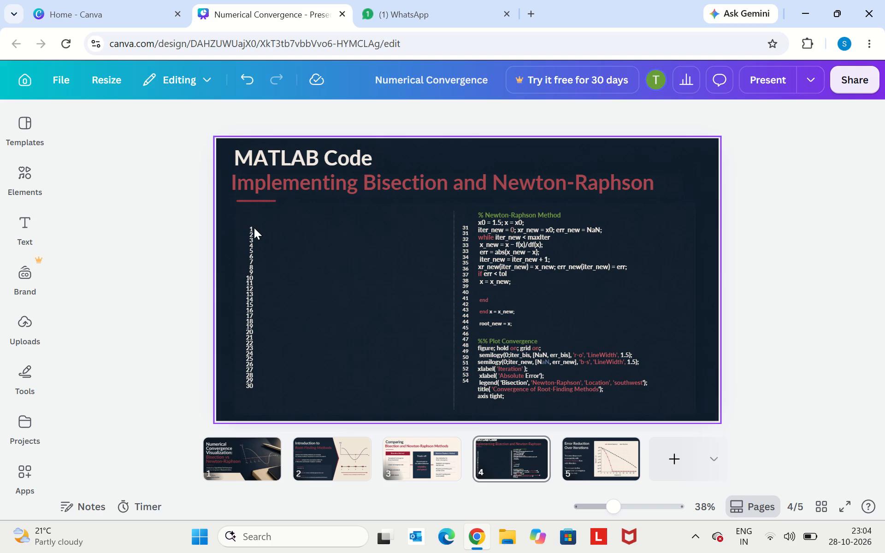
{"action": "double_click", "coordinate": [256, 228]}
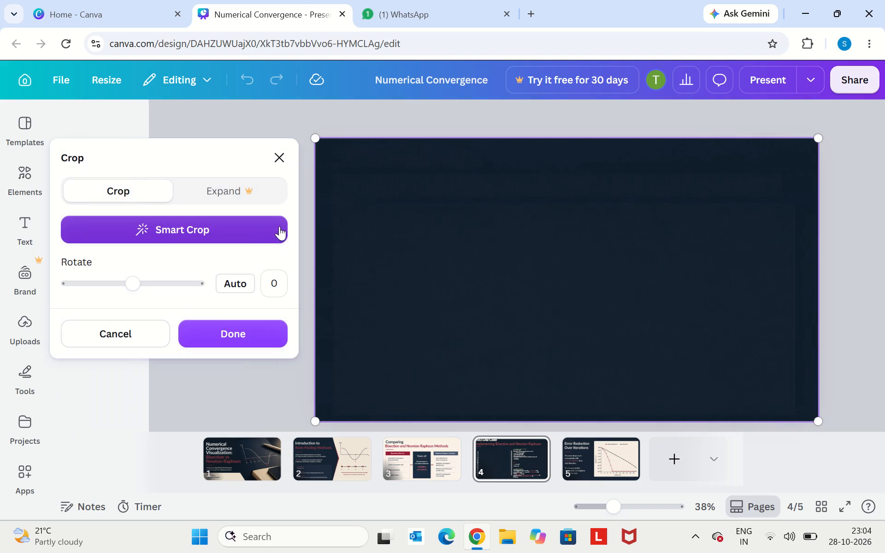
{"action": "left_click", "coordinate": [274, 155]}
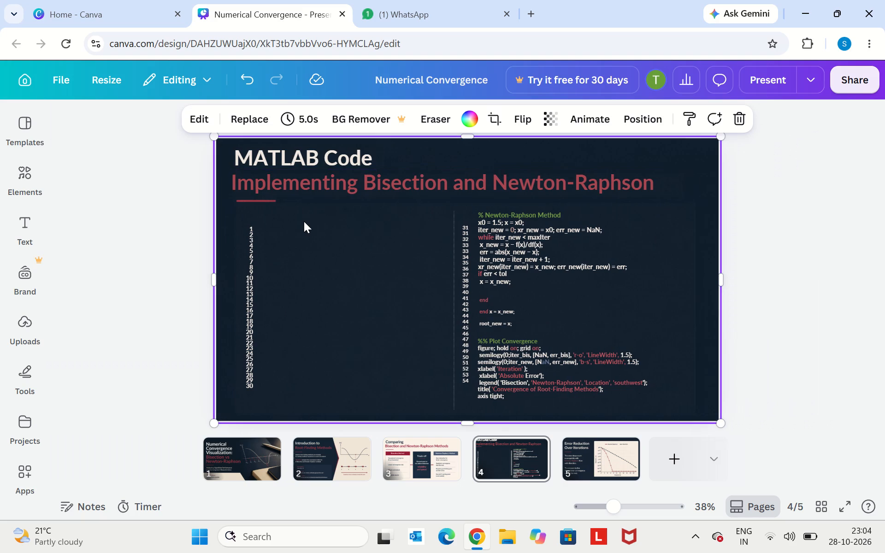
Paste the copied MATLAB code onto the slide in the emptied left column.
{"action": "left_click", "coordinate": [304, 221]}
{"action": "left_click", "coordinate": [289, 236]}
{"action": "key", "text": "ctrl+v"}
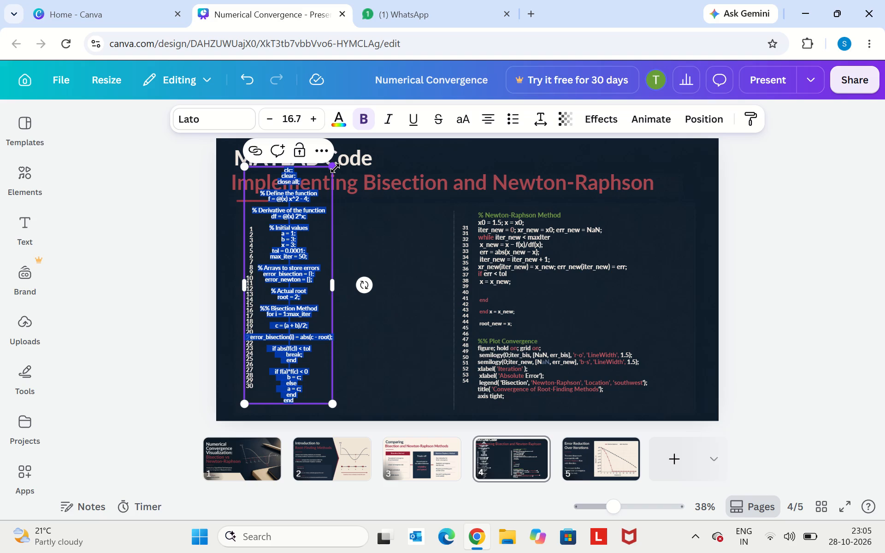
Scale the pasted code text box down to about font size 12.7 so it fits below the subtitle.
{"action": "left_click_drag", "start_coordinate": [335, 168], "coordinate": [326, 204]}
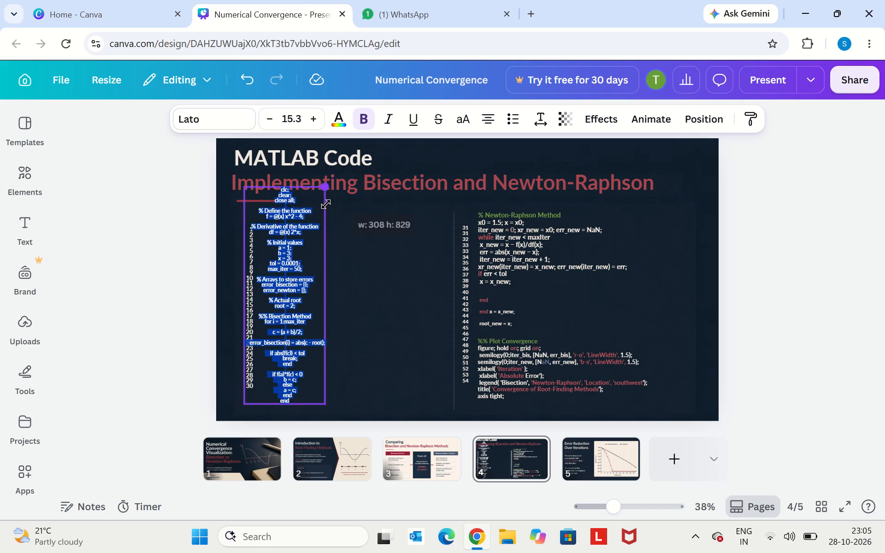
{"action": "left_click_drag", "start_coordinate": [326, 204], "coordinate": [333, 229]}
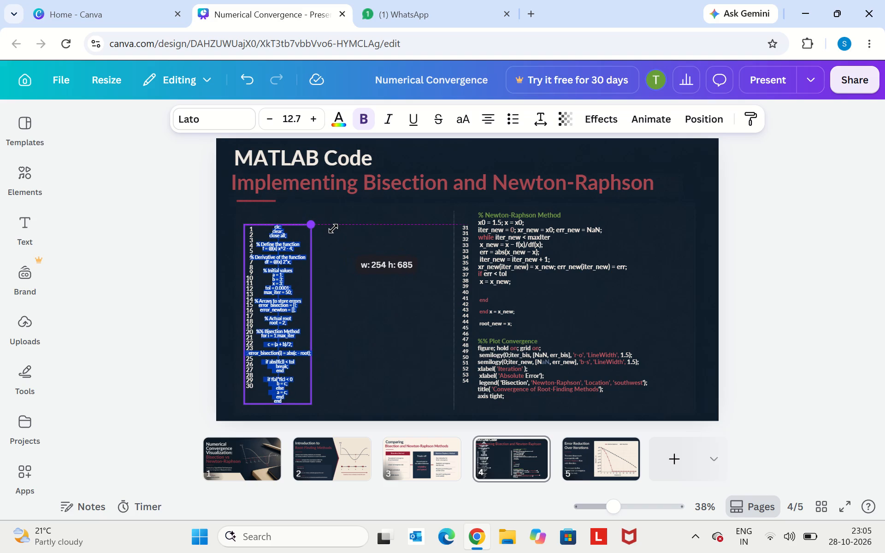
{"action": "left_click_drag", "start_coordinate": [333, 229], "coordinate": [311, 227]}
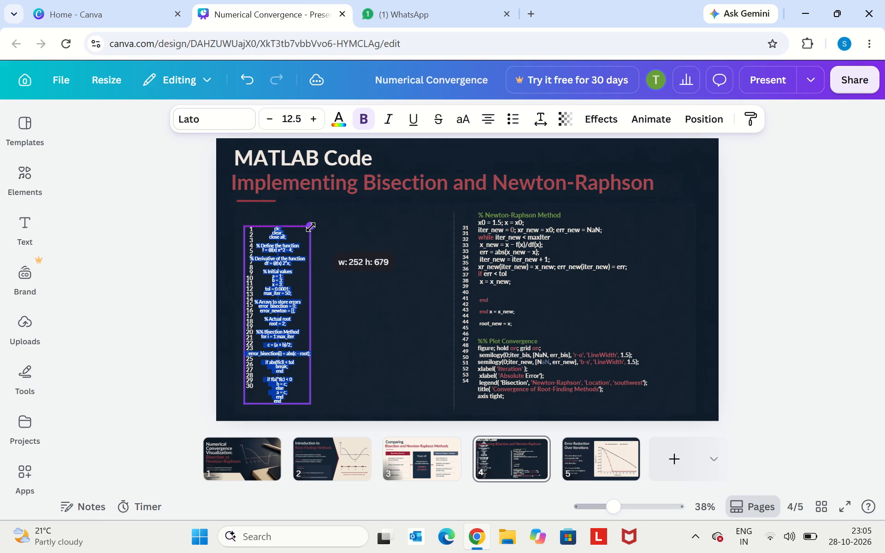
{"action": "left_click_drag", "start_coordinate": [311, 227], "coordinate": [313, 227]}
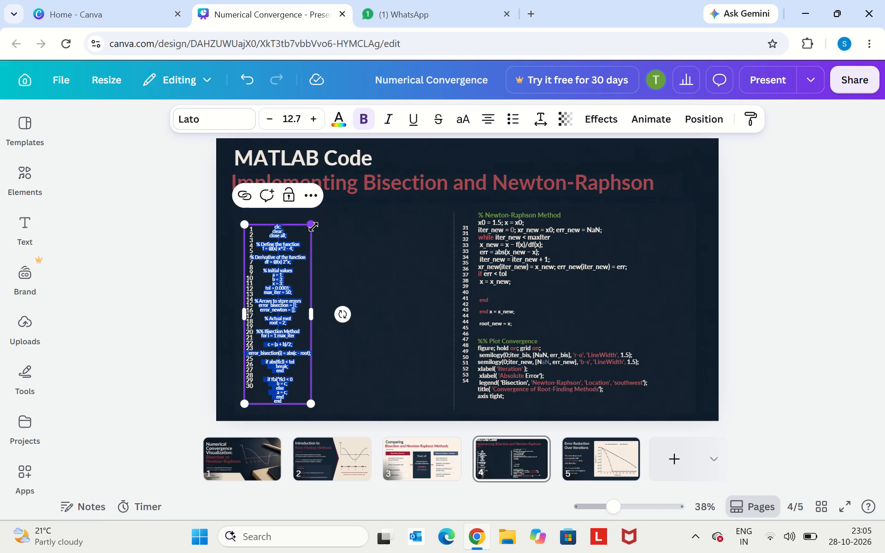
{"action": "left_click", "coordinate": [360, 284]}
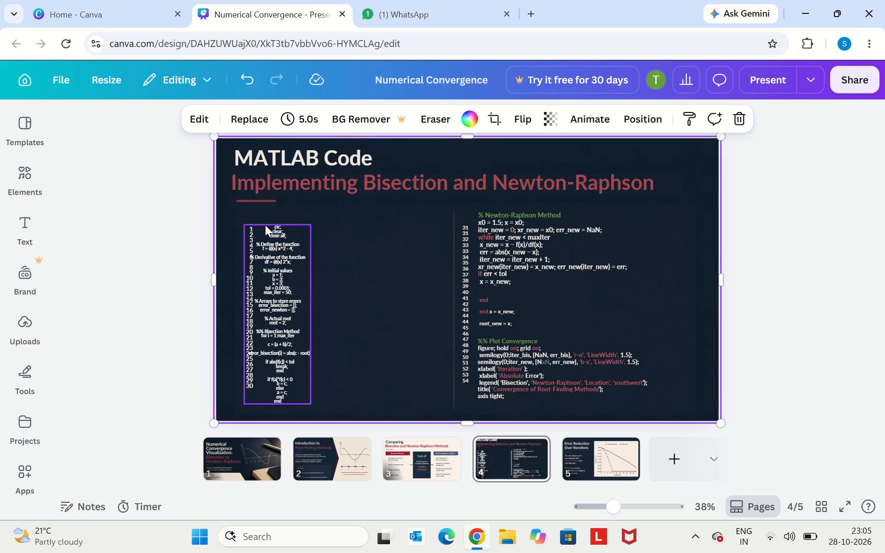
Move the pasted code text box off the line numbers 1 to 30 and place it just beside them.
{"action": "left_click_drag", "start_coordinate": [274, 225], "coordinate": [283, 253]}
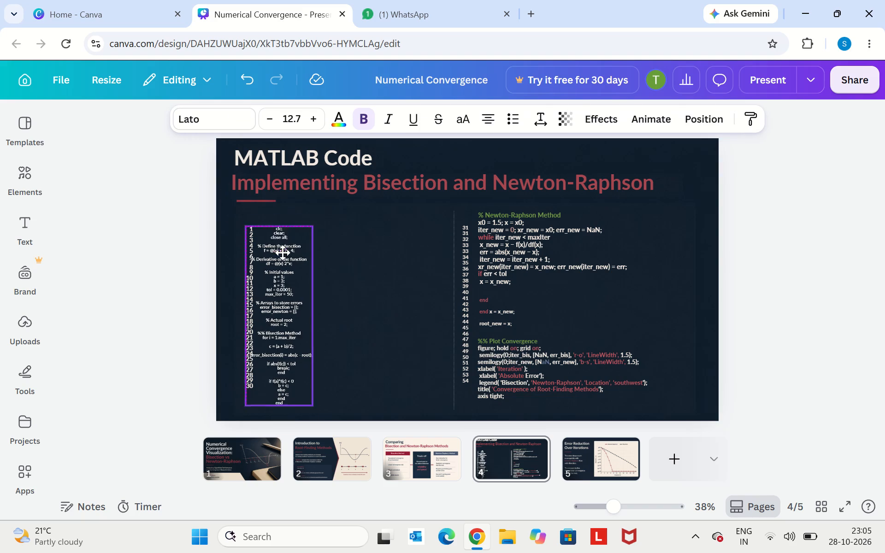
{"action": "left_click_drag", "start_coordinate": [283, 253], "coordinate": [302, 219]}
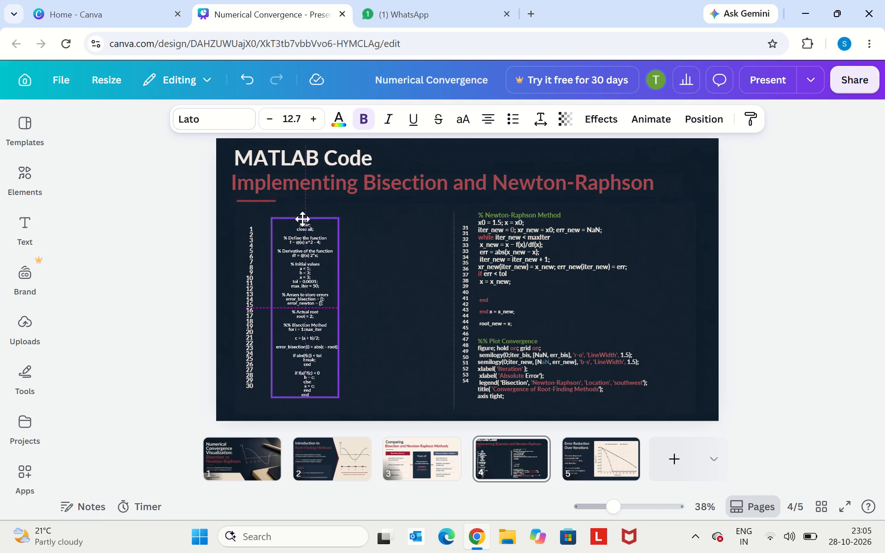
{"action": "left_click_drag", "start_coordinate": [302, 219], "coordinate": [301, 221]}
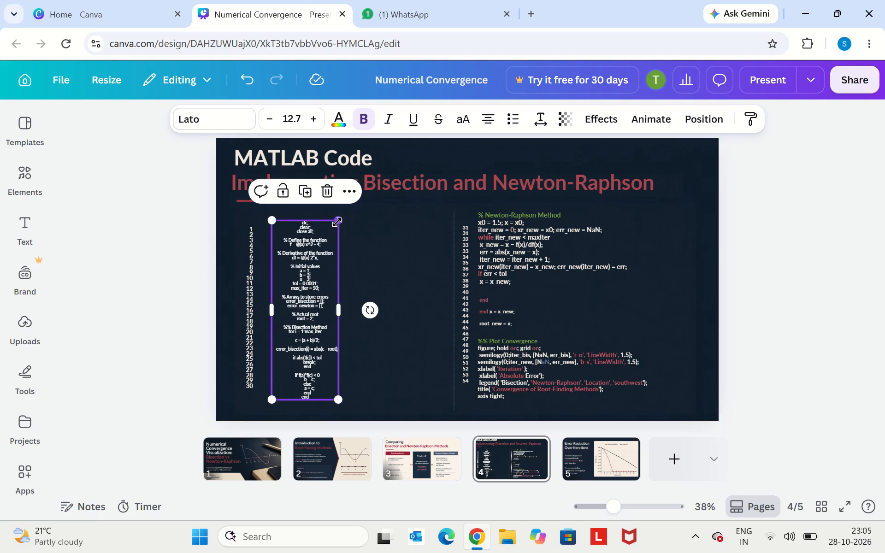
Resize the code text to about font size 13.3 and widen its box to fill the space between line numbers and column divider.
{"action": "left_click_drag", "start_coordinate": [337, 222], "coordinate": [430, 183]}
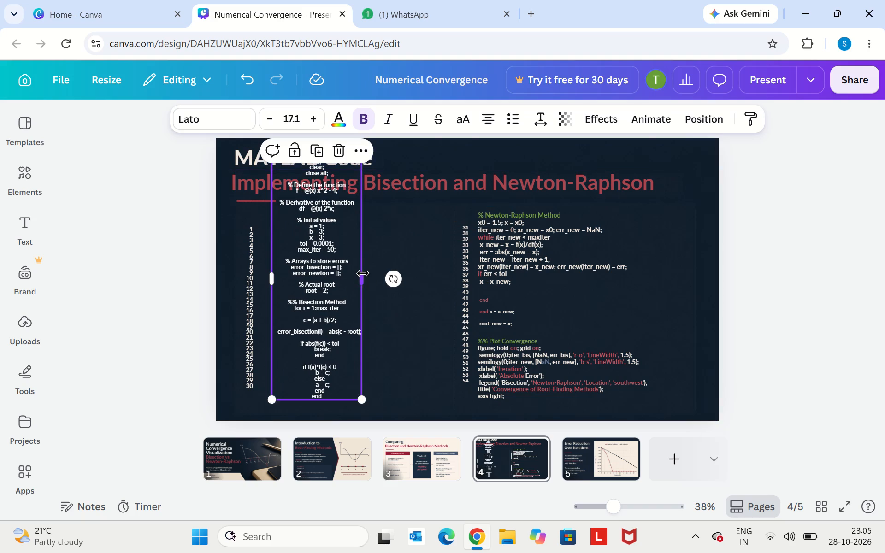
{"action": "left_click_drag", "start_coordinate": [363, 273], "coordinate": [437, 259]}
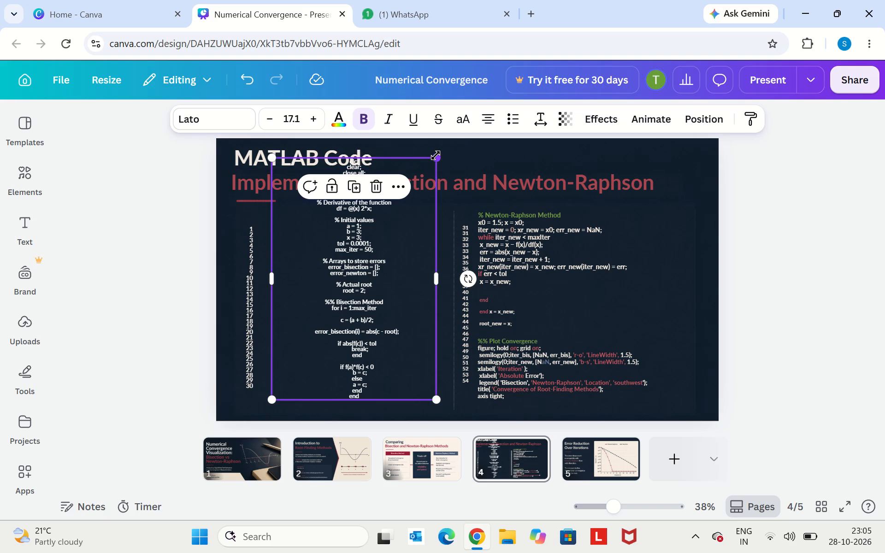
{"action": "left_click_drag", "start_coordinate": [436, 155], "coordinate": [392, 203]}
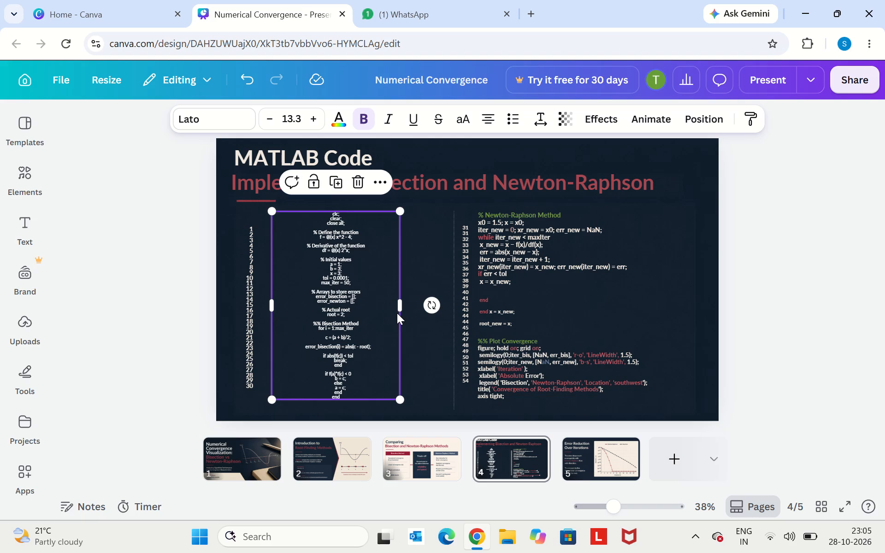
{"action": "left_click_drag", "start_coordinate": [401, 304], "coordinate": [443, 309]}
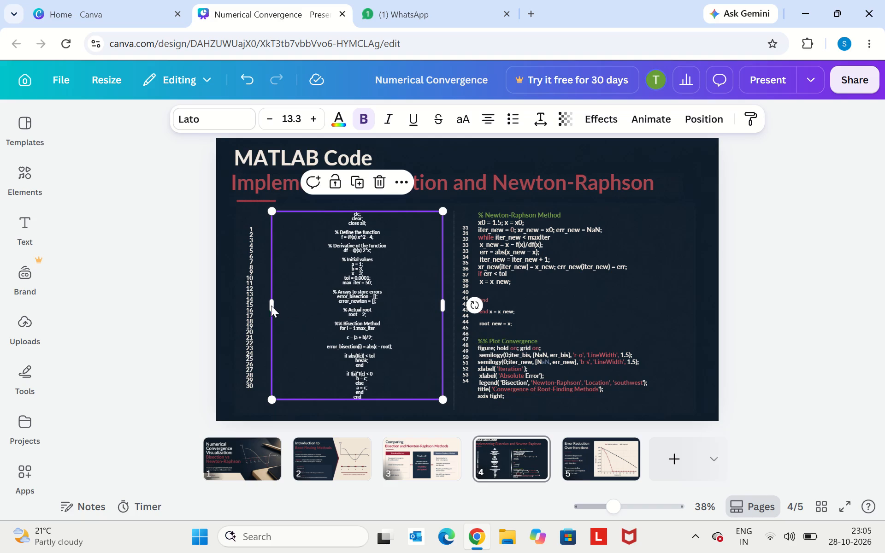
{"action": "left_click_drag", "start_coordinate": [272, 306], "coordinate": [235, 301]}
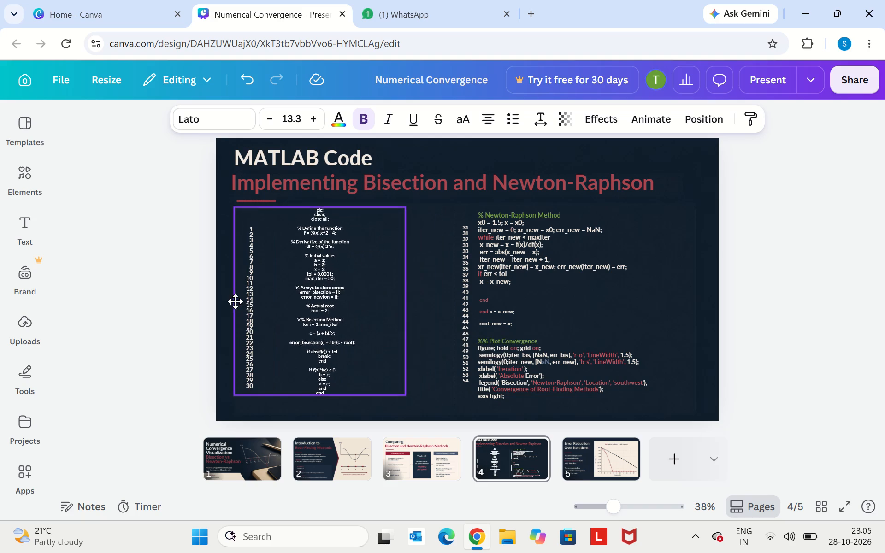
{"action": "left_click_drag", "start_coordinate": [235, 301], "coordinate": [268, 313]}
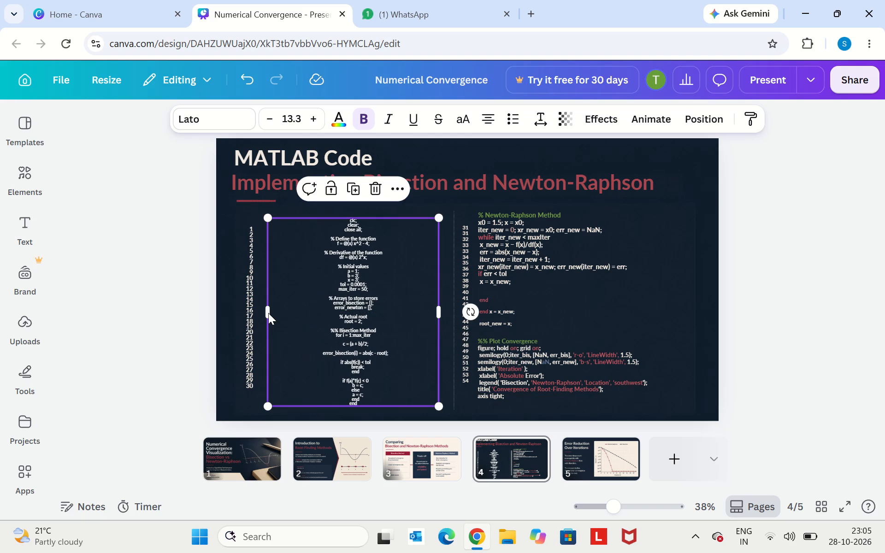
{"action": "left_click_drag", "start_coordinate": [267, 312], "coordinate": [265, 312]}
Extend the code text box leftward beyond the slide's edge so the centred code sits closer to the line numbers.
{"action": "left_click_drag", "start_coordinate": [265, 312], "coordinate": [225, 311]}
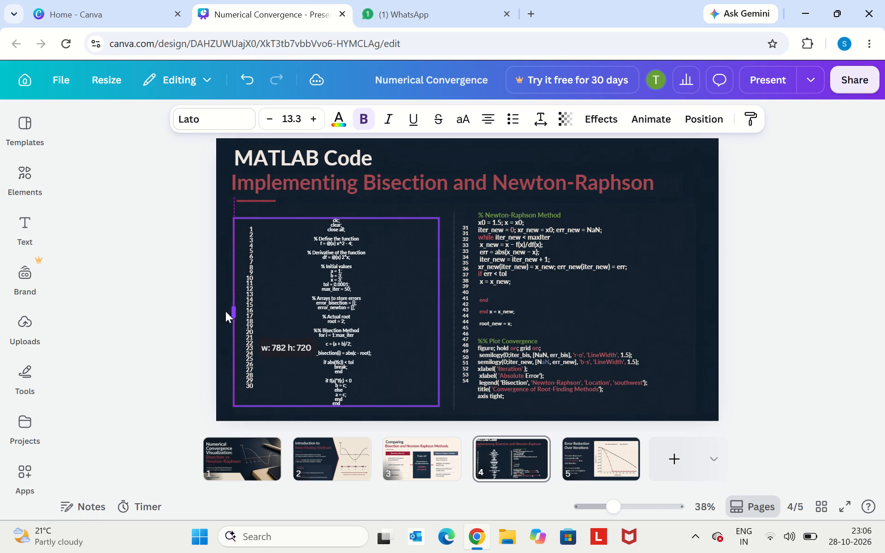
{"action": "left_click_drag", "start_coordinate": [225, 311], "coordinate": [167, 318]}
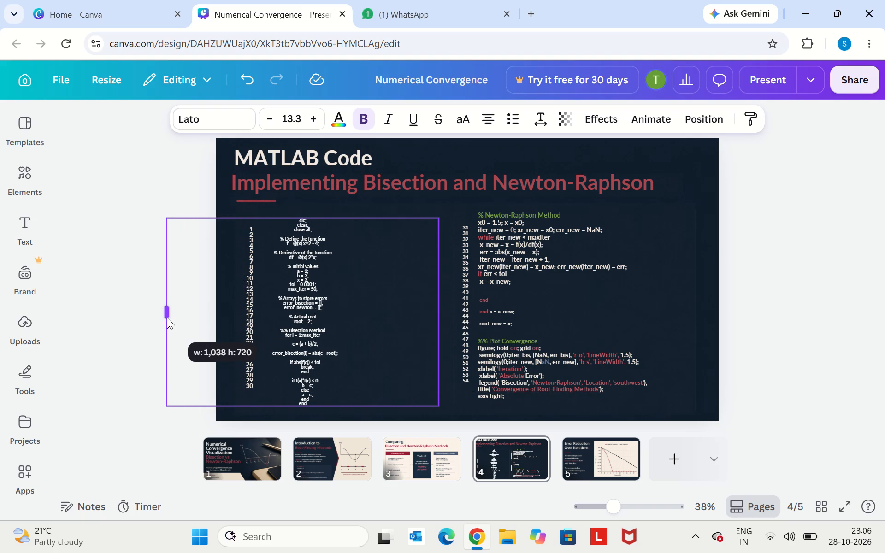
{"action": "left_click_drag", "start_coordinate": [167, 318], "coordinate": [180, 323]}
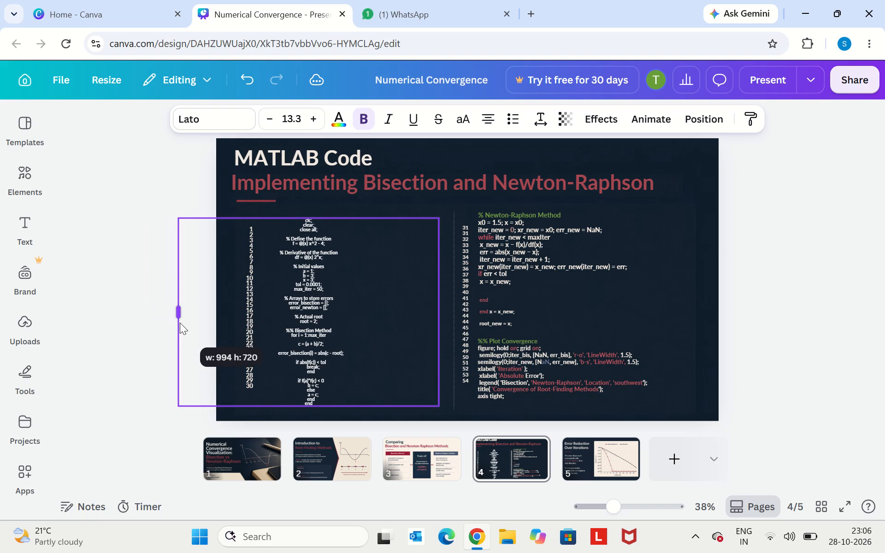
{"action": "left_click_drag", "start_coordinate": [180, 323], "coordinate": [183, 324]}
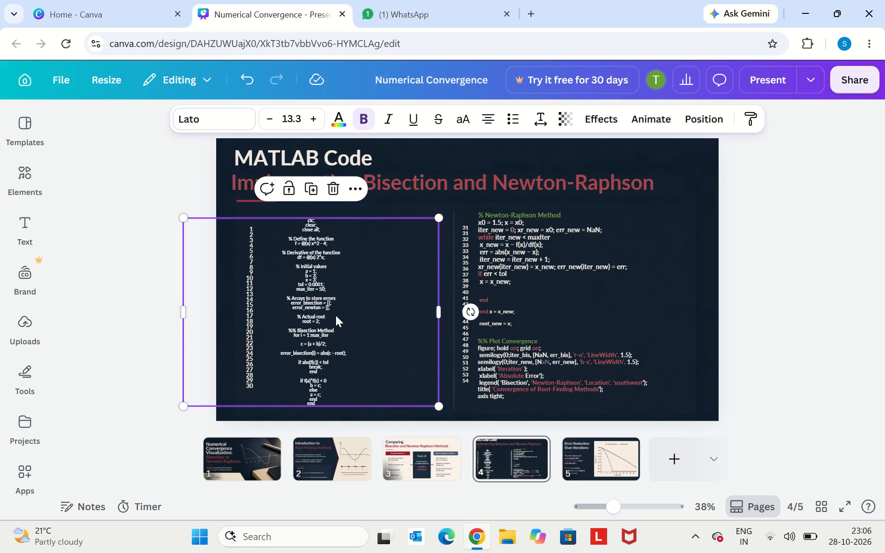
{"action": "left_click", "coordinate": [378, 323]}
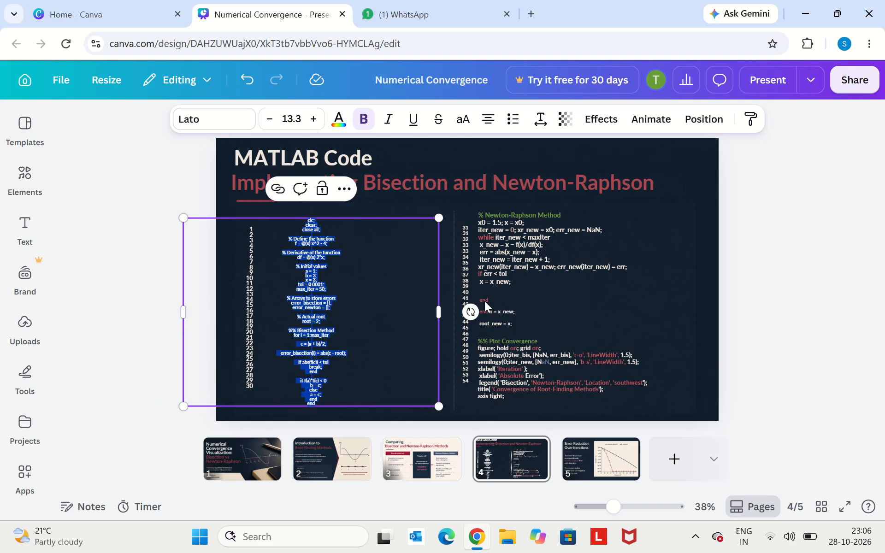
{"action": "left_click", "coordinate": [756, 321]}
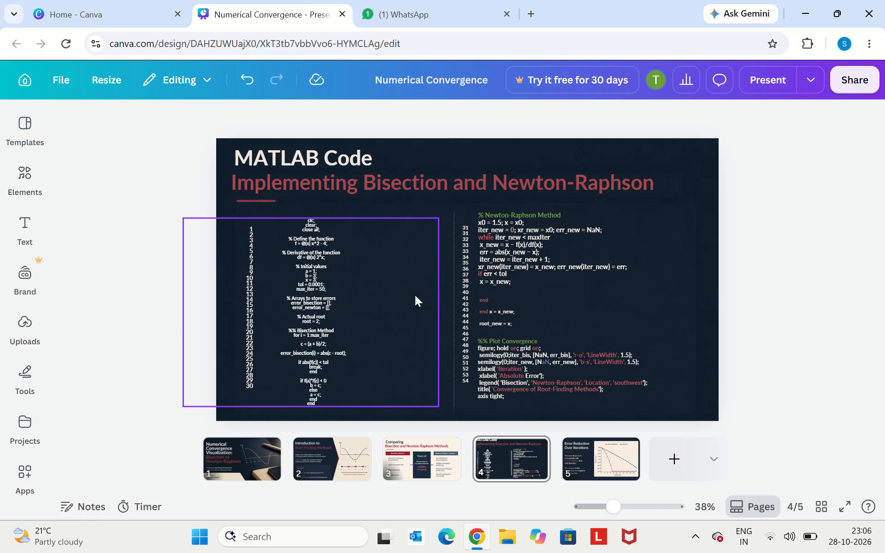
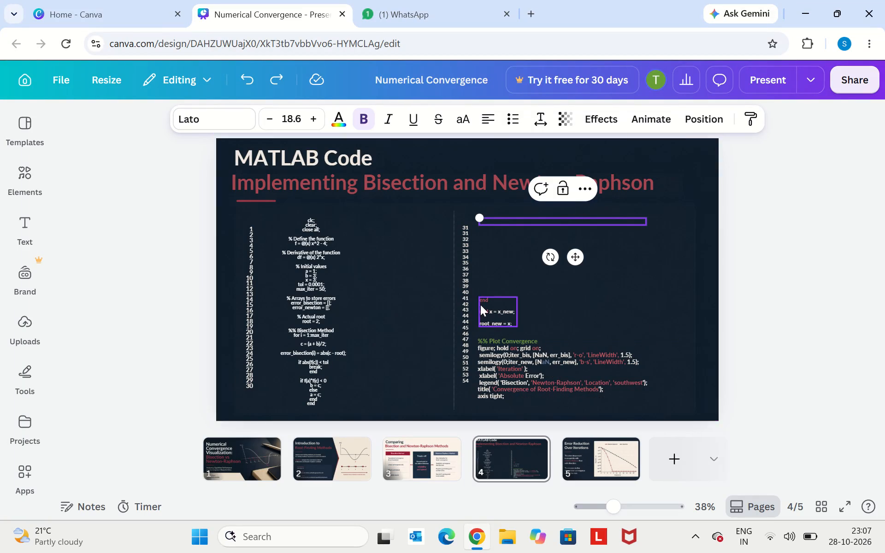
Delete the old code text boxes beside line numbers 31 to 54: the "root_new = x;" fragment and the "%% Plot Convergence" block.
{"action": "left_click", "coordinate": [491, 308]}
{"action": "left_click", "coordinate": [517, 271]}
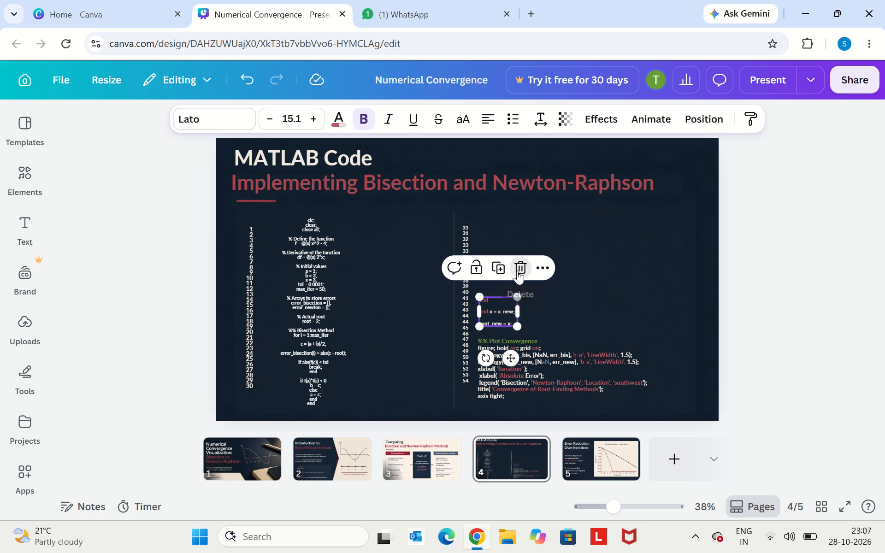
{"action": "left_click", "coordinate": [484, 345]}
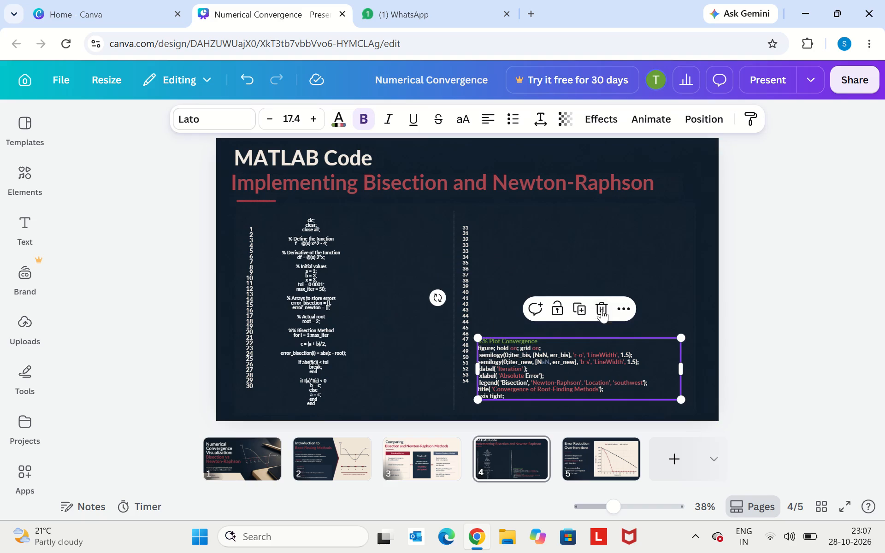
Delete the garbled Plot Convergence code block beside line numbers 31 to 54.
{"action": "left_click", "coordinate": [594, 312]}
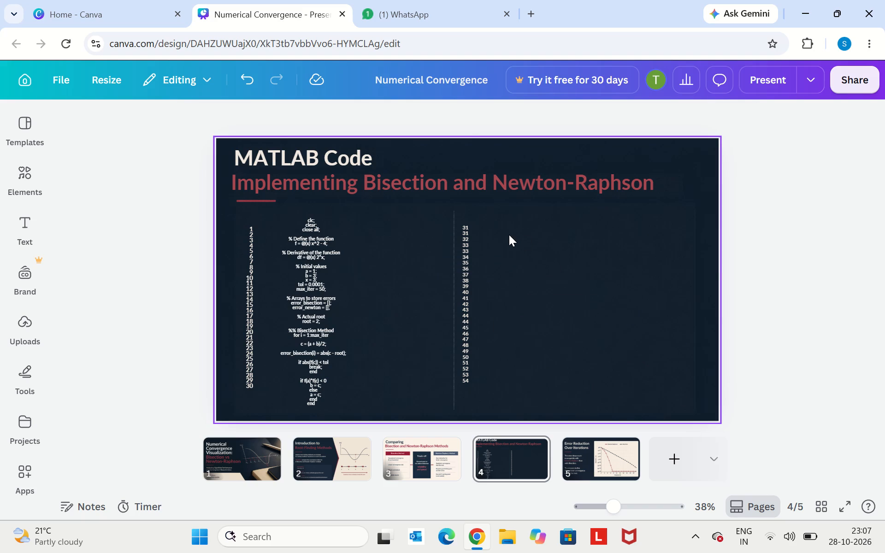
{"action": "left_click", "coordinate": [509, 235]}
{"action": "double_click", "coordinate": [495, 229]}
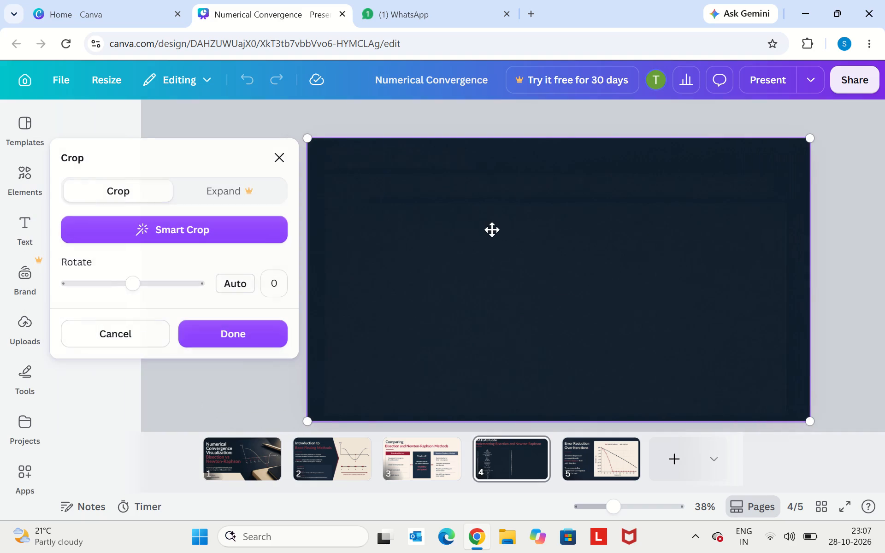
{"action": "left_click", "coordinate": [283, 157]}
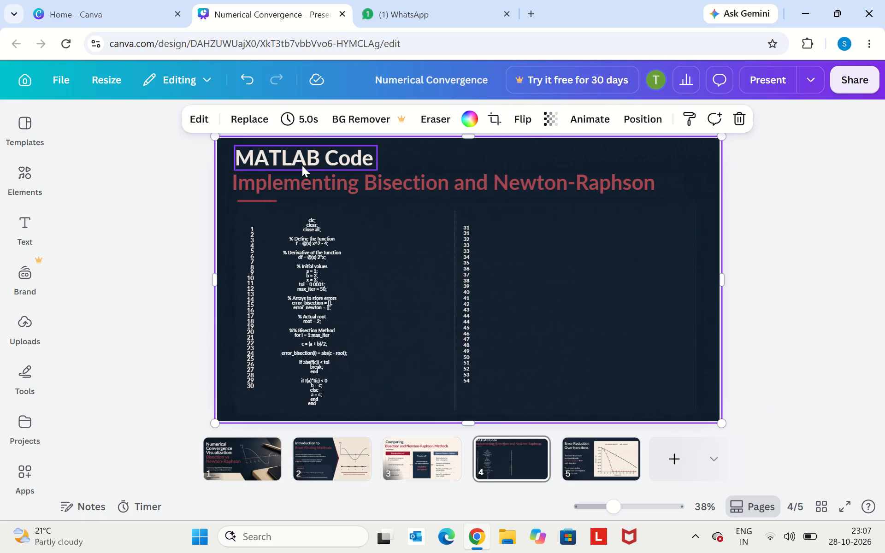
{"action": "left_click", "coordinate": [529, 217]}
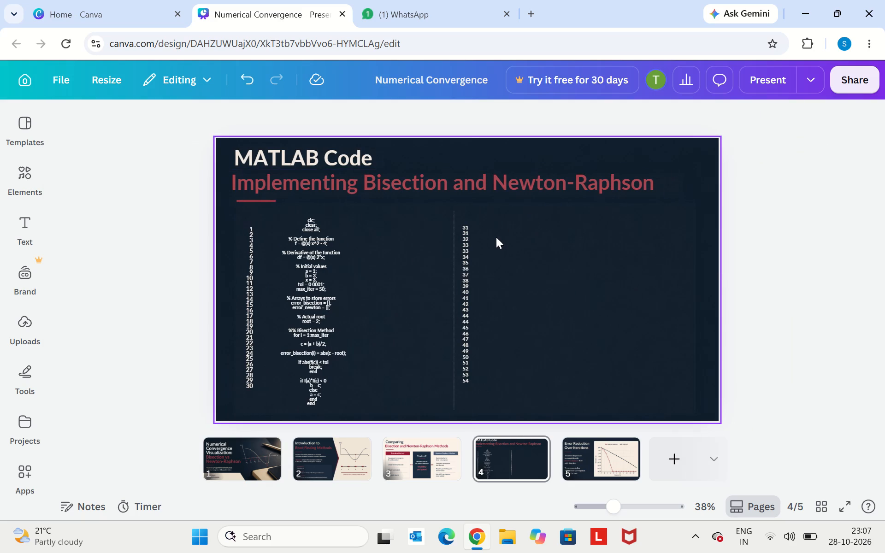
Paste the copied Newton-Raphson, results display and convergence graph code onto the MATLAB Code slide.
{"action": "left_click", "coordinate": [496, 237]}
{"action": "key", "text": "ctrl+v"}
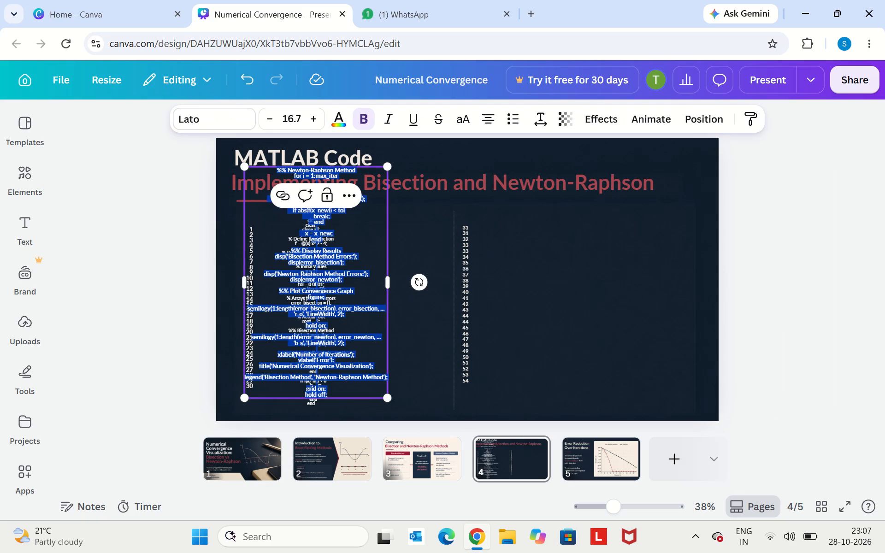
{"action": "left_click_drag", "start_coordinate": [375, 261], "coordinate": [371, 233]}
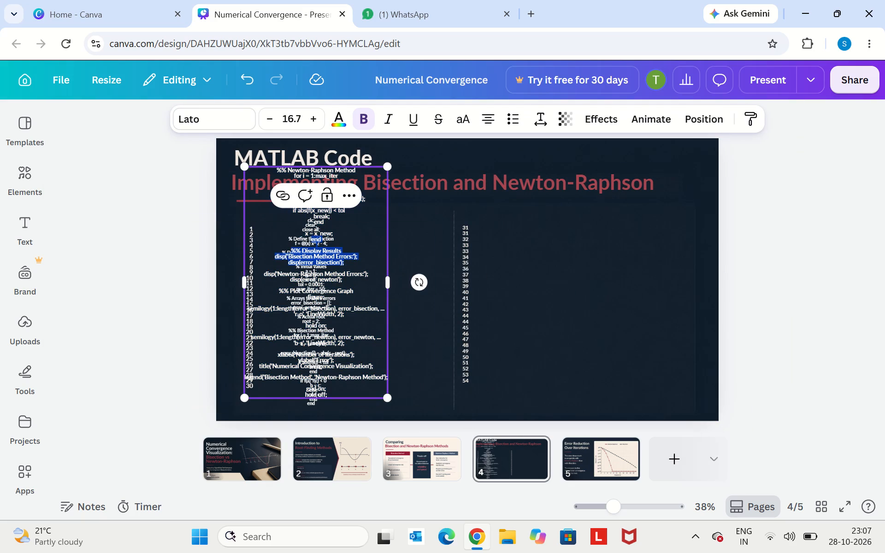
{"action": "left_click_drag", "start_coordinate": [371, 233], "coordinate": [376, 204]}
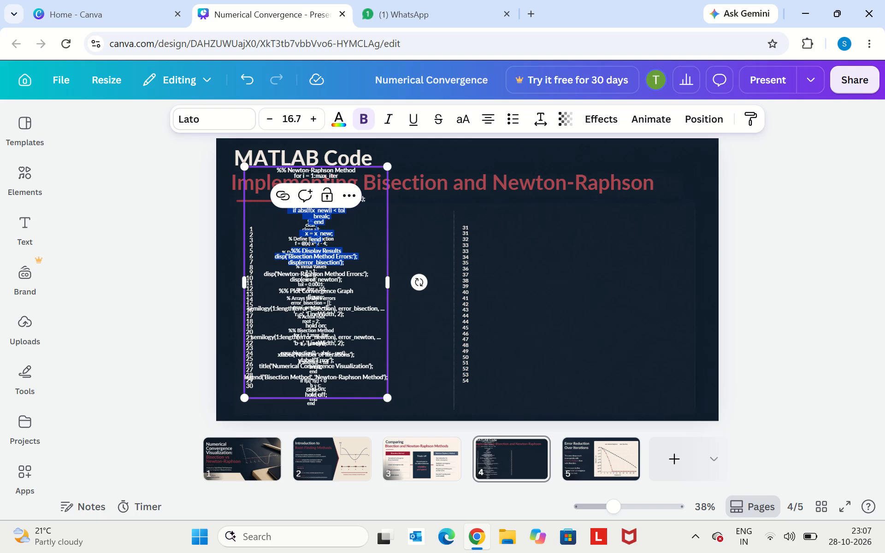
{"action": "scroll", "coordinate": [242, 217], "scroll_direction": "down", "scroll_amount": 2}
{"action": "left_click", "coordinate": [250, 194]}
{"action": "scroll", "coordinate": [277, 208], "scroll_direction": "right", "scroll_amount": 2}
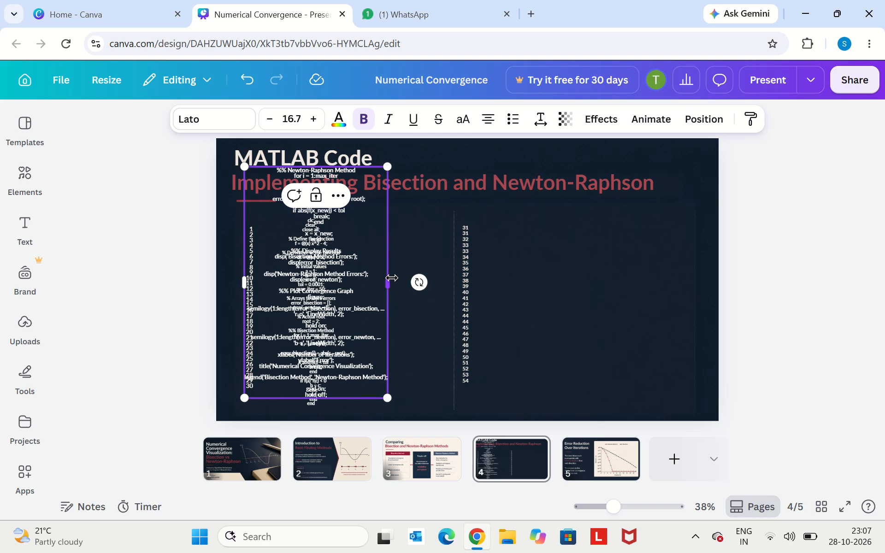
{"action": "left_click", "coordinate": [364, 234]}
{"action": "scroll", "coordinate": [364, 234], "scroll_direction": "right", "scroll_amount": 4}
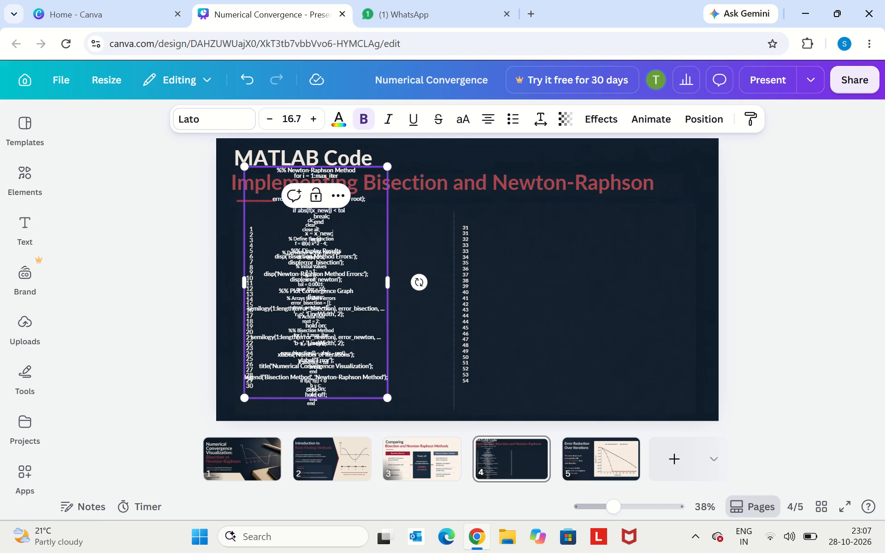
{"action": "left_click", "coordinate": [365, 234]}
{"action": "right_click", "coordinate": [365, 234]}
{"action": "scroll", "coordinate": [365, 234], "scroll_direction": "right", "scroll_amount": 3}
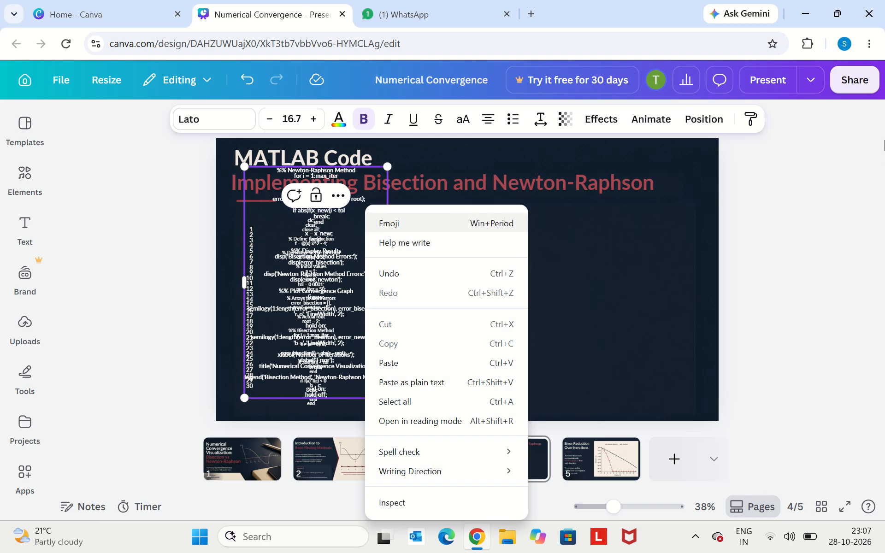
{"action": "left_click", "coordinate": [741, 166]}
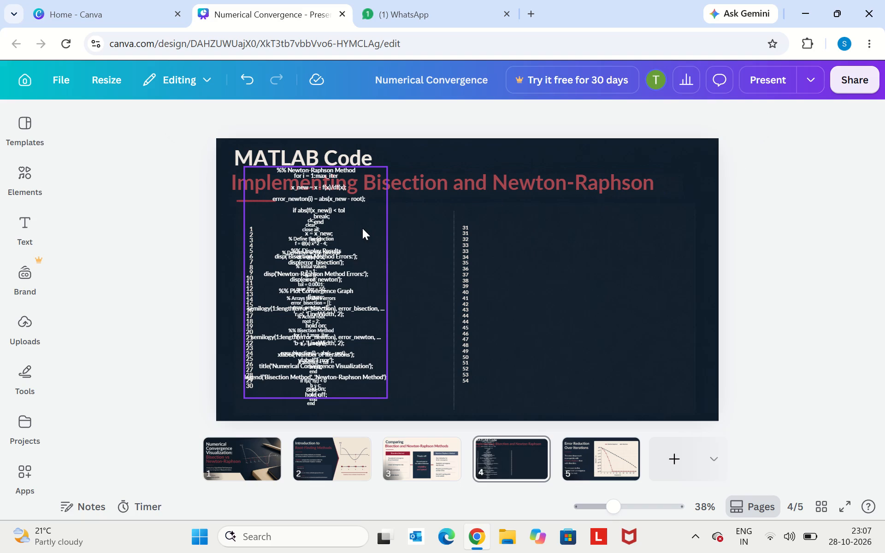
Move the pasted Newton-Raphson code box into the second column, beside line numbers 31 to 54.
{"action": "left_click_drag", "start_coordinate": [362, 228], "coordinate": [619, 262]}
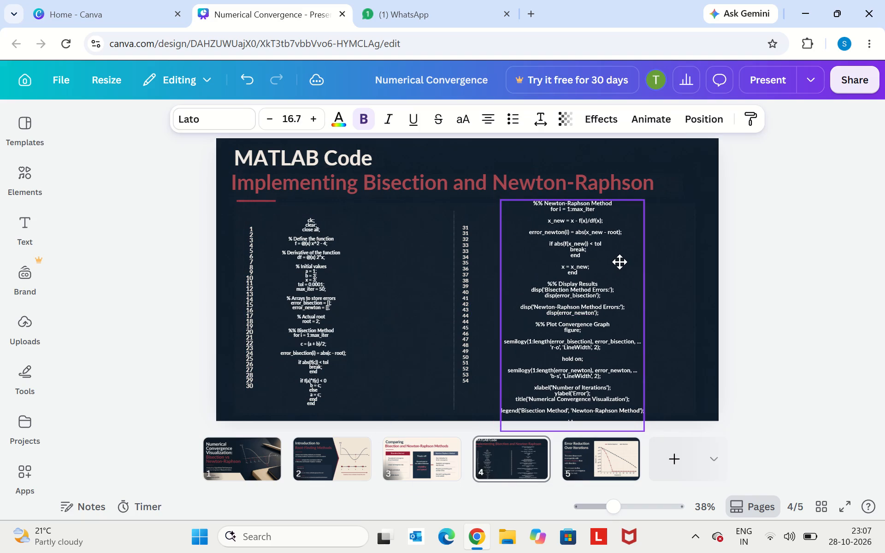
{"action": "left_click_drag", "start_coordinate": [619, 262], "coordinate": [620, 248]}
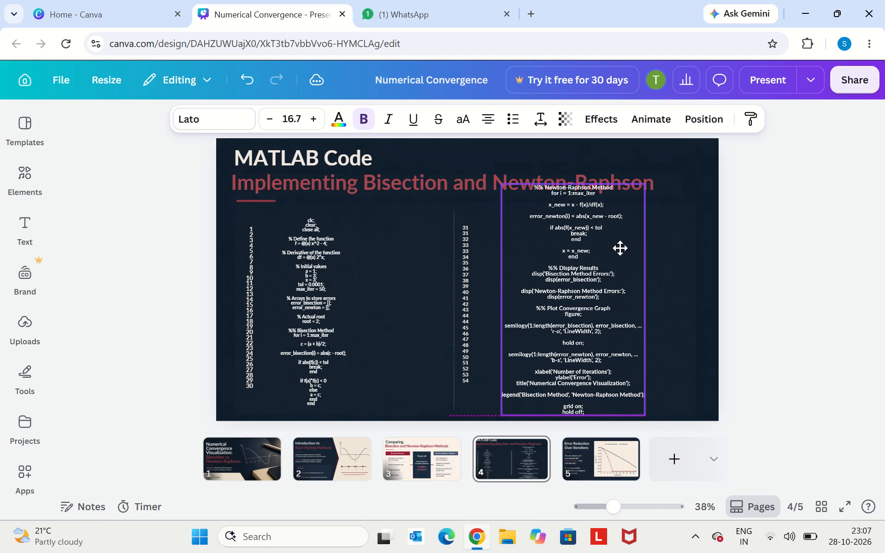
{"action": "left_click_drag", "start_coordinate": [620, 248], "coordinate": [620, 263]}
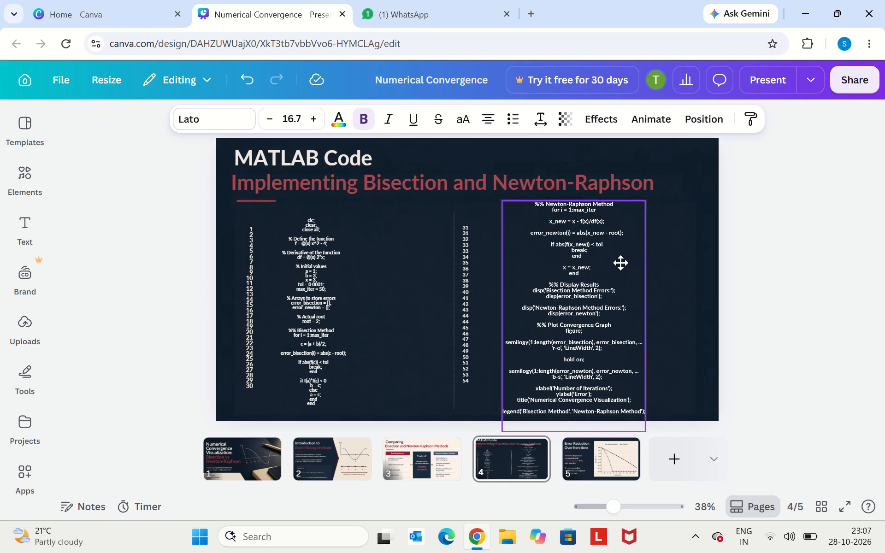
{"action": "left_click_drag", "start_coordinate": [620, 263], "coordinate": [616, 247]}
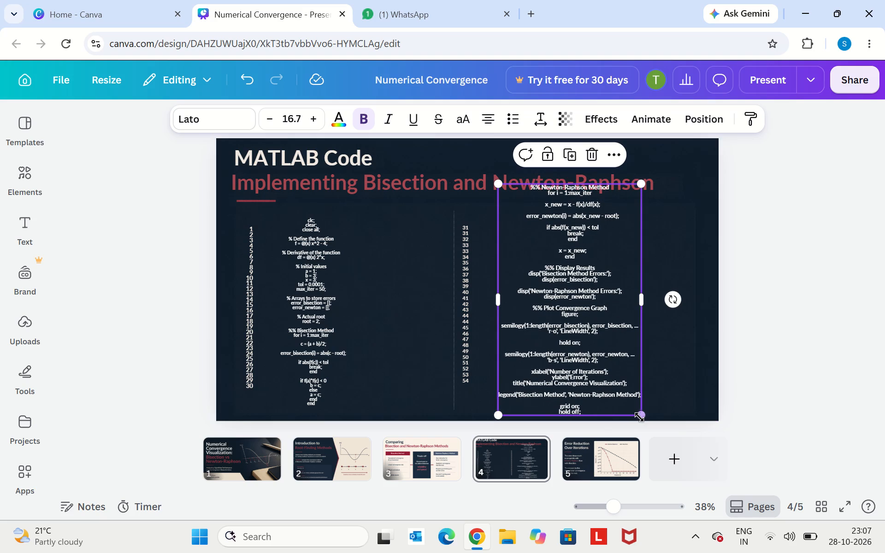
Scale the Newton-Raphson code box down to about font size 13 so it fits below the subtitle.
{"action": "left_click_drag", "start_coordinate": [641, 416], "coordinate": [622, 394]}
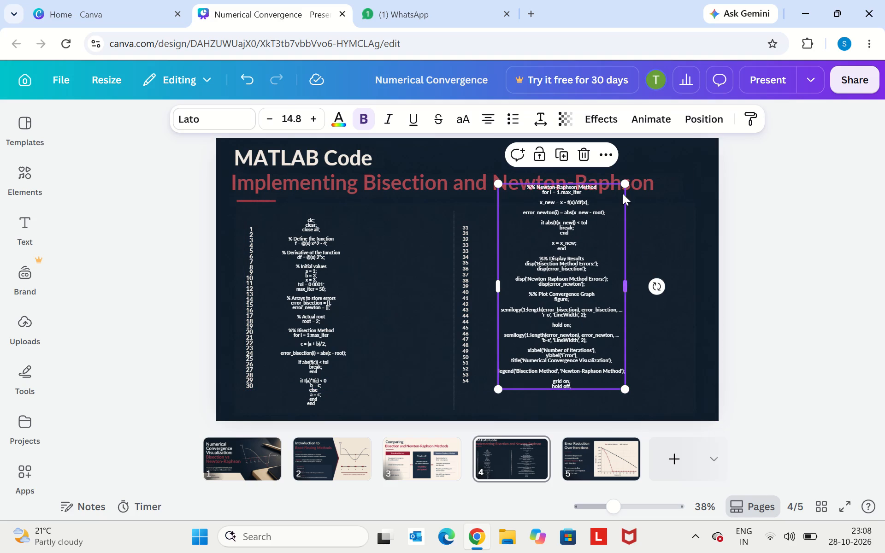
{"action": "left_click_drag", "start_coordinate": [623, 184], "coordinate": [619, 209]}
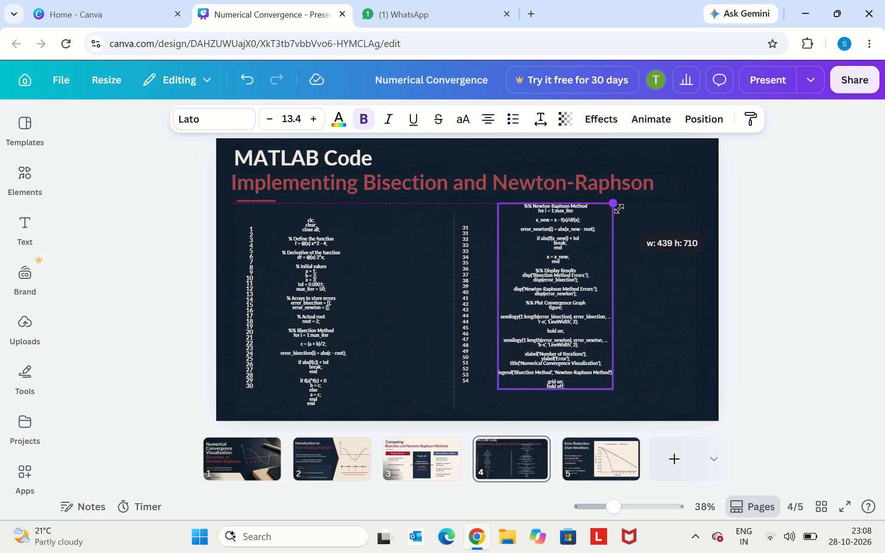
{"action": "left_click_drag", "start_coordinate": [619, 209], "coordinate": [619, 214]}
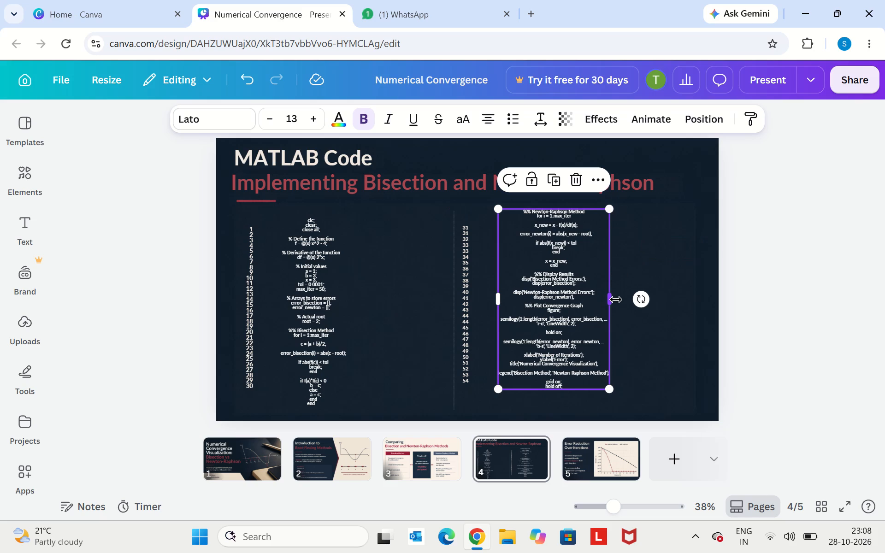
Shift the Newton-Raphson code box slightly lower and widen it on both sides until it reaches line numbers 31 to 54.
{"action": "left_click_drag", "start_coordinate": [609, 300], "coordinate": [630, 302]}
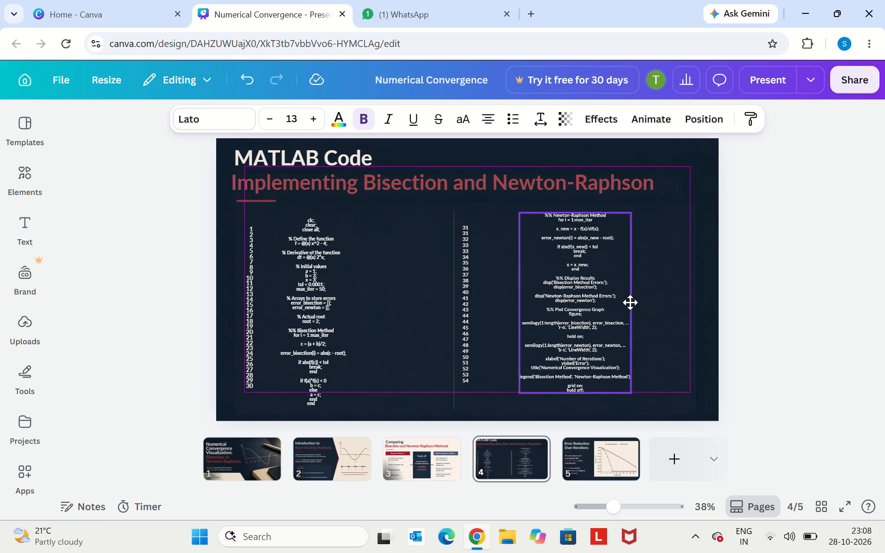
{"action": "left_click_drag", "start_coordinate": [630, 302], "coordinate": [621, 307]}
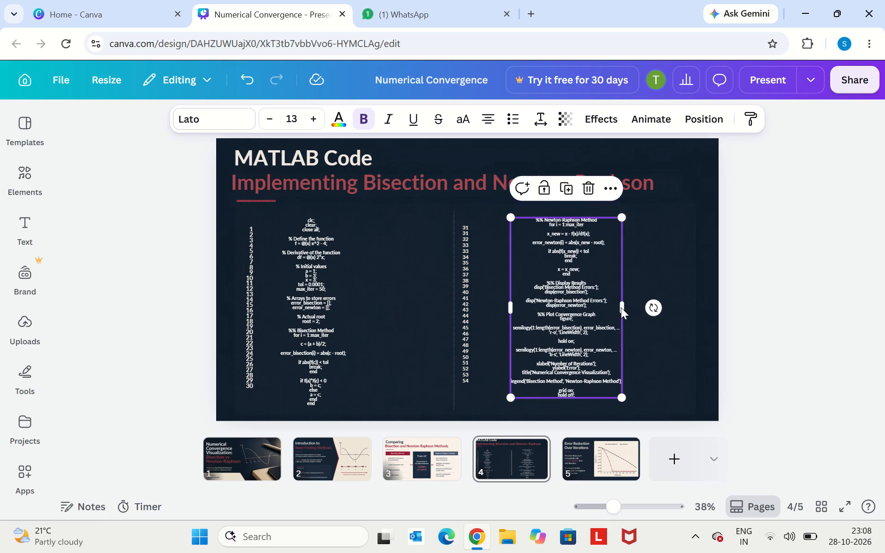
{"action": "left_click_drag", "start_coordinate": [625, 309], "coordinate": [665, 313]}
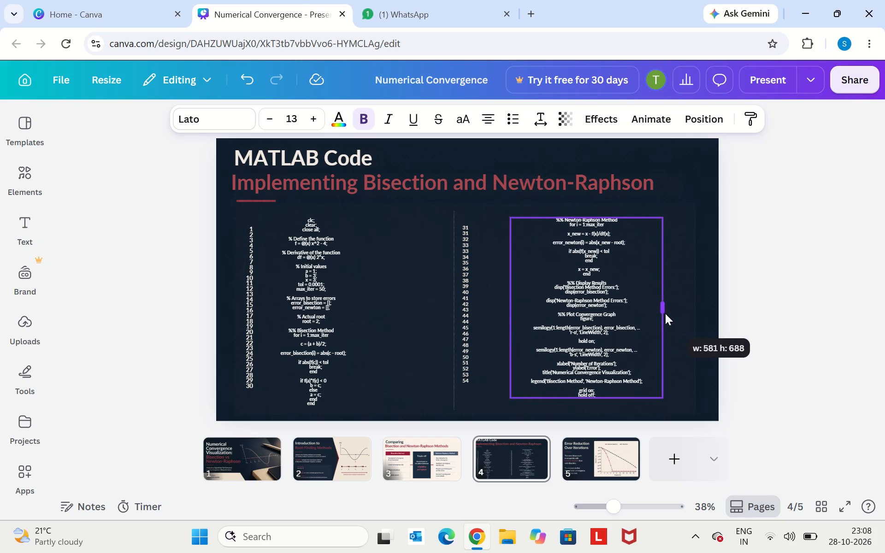
{"action": "left_click_drag", "start_coordinate": [665, 313], "coordinate": [673, 314]}
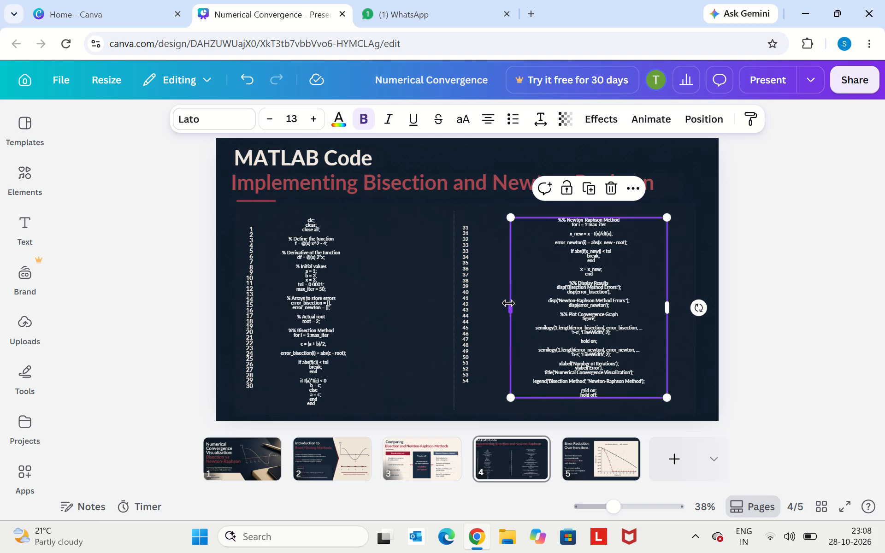
{"action": "left_click_drag", "start_coordinate": [511, 309], "coordinate": [509, 316]}
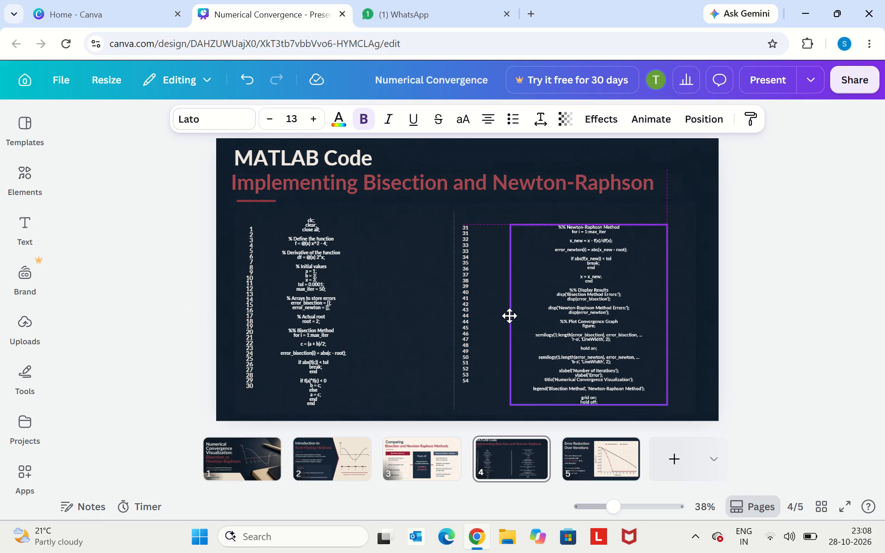
{"action": "left_click_drag", "start_coordinate": [509, 316], "coordinate": [500, 308]}
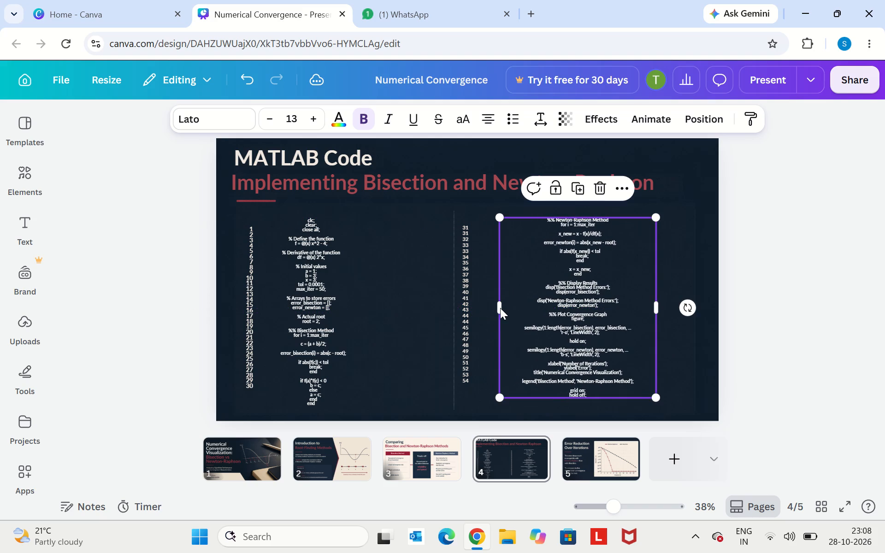
{"action": "left_click_drag", "start_coordinate": [498, 311], "coordinate": [476, 311]}
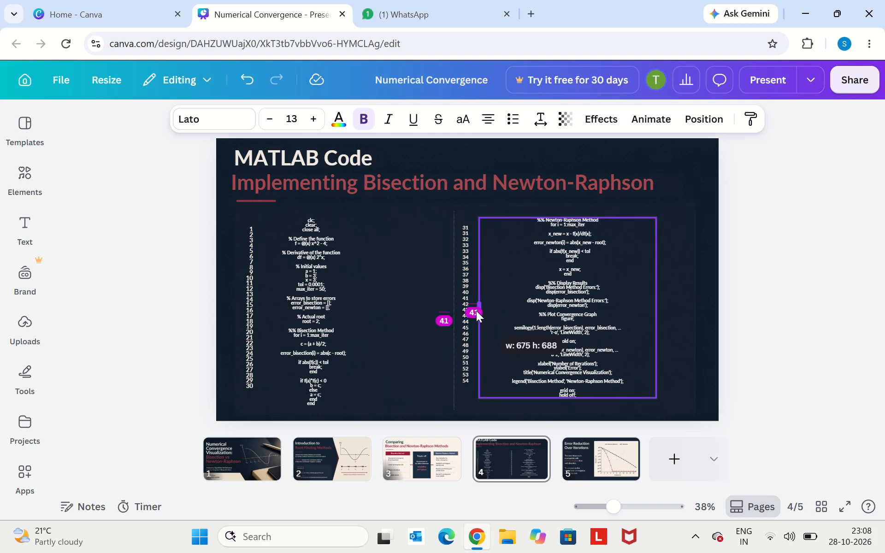
{"action": "left_click_drag", "start_coordinate": [476, 311], "coordinate": [466, 311]}
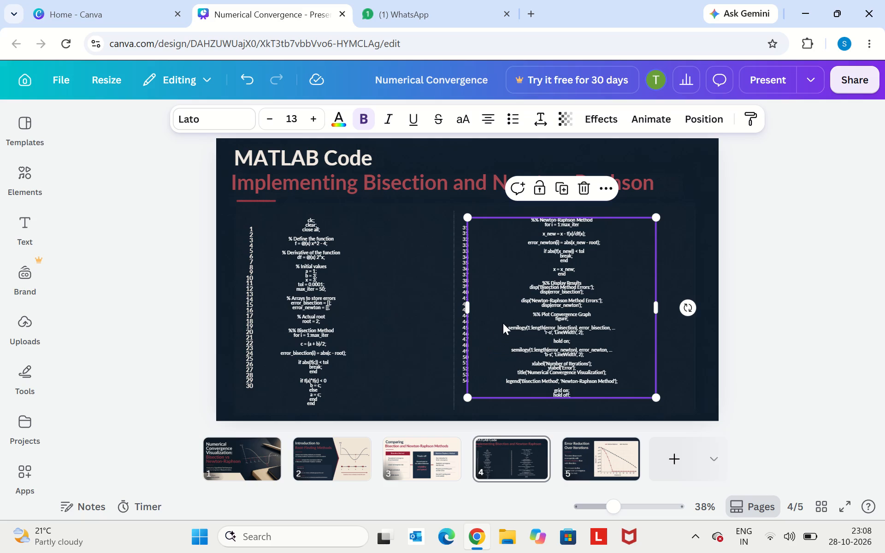
Narrow the first-column code box from its outer side so it no longer covers line numbers 1 to 30.
{"action": "left_click", "coordinate": [376, 293]}
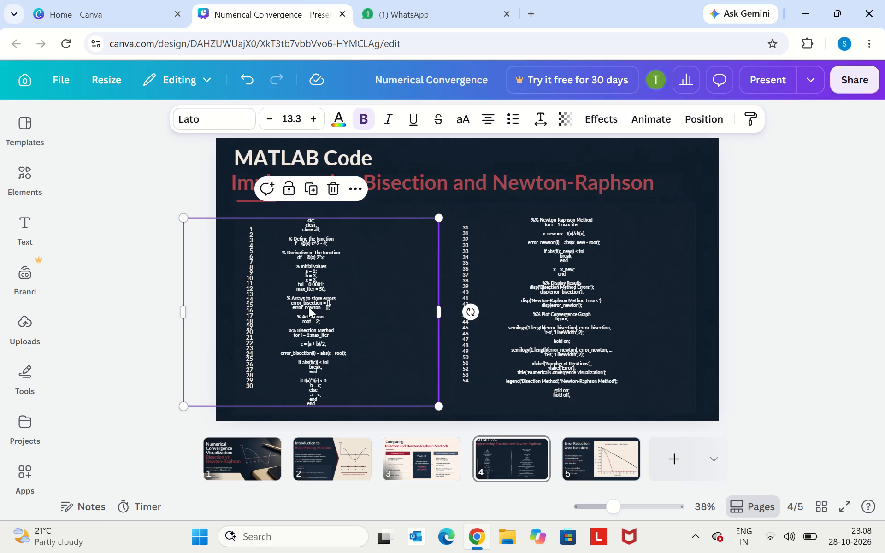
{"action": "left_click", "coordinate": [254, 283]}
{"action": "left_click", "coordinate": [248, 282]}
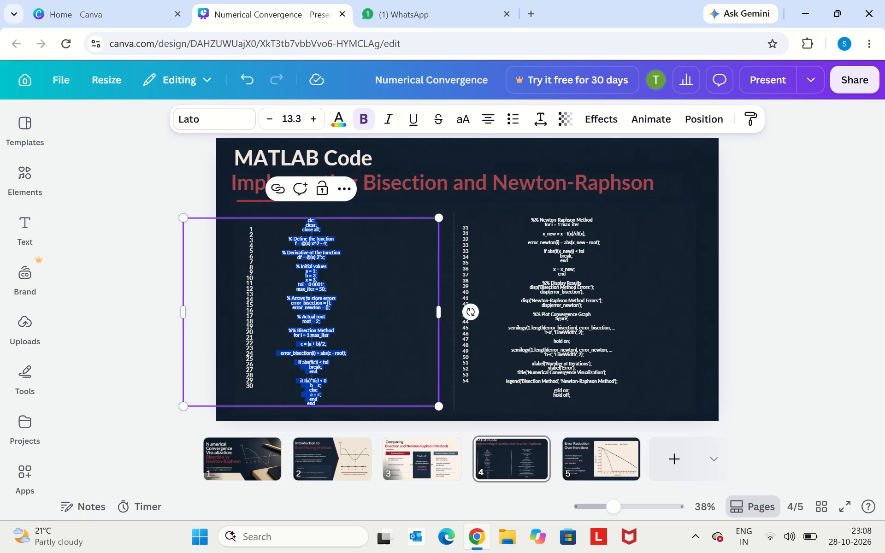
{"action": "double_click", "coordinate": [248, 282]}
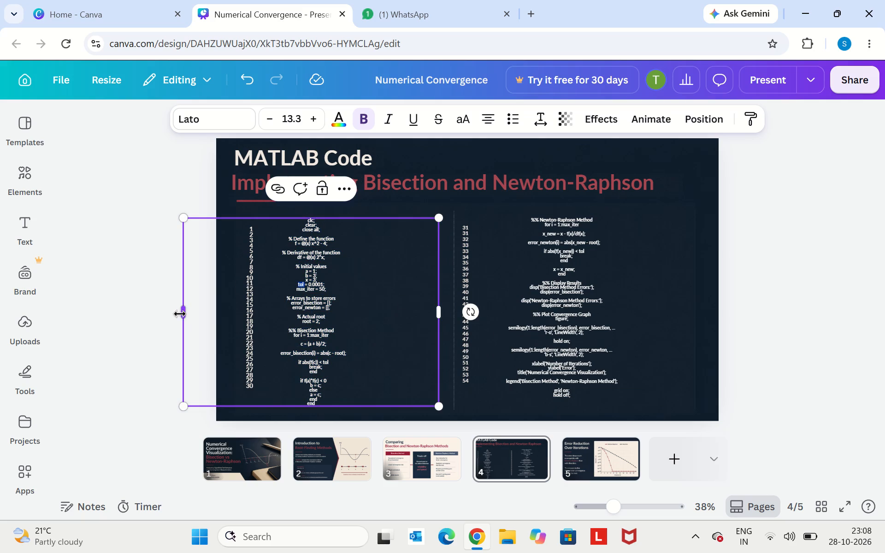
{"action": "left_click_drag", "start_coordinate": [180, 314], "coordinate": [244, 316]}
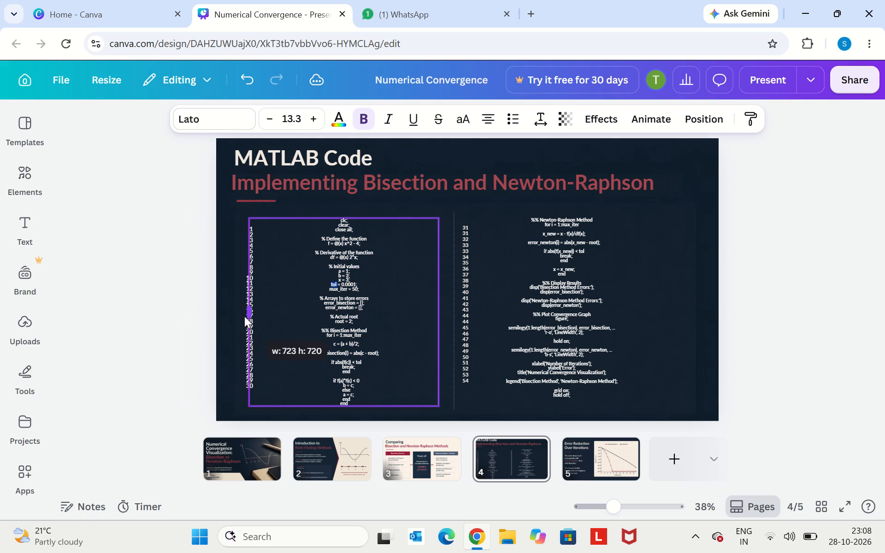
{"action": "left_click_drag", "start_coordinate": [244, 316], "coordinate": [253, 314]}
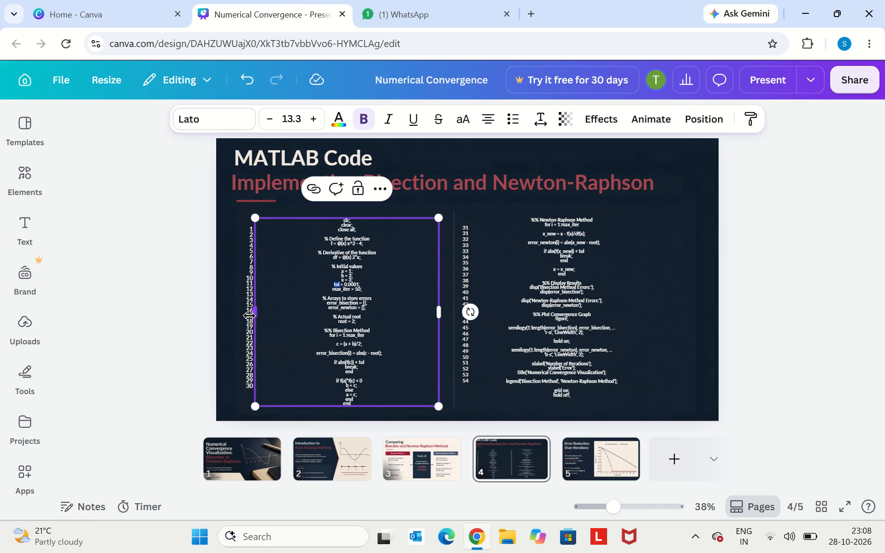
Clear line numbers 1 to 30 and 31 to 54 from the slide by moving both number columns outside its edge.
{"action": "left_click_drag", "start_coordinate": [246, 229], "coordinate": [249, 271]}
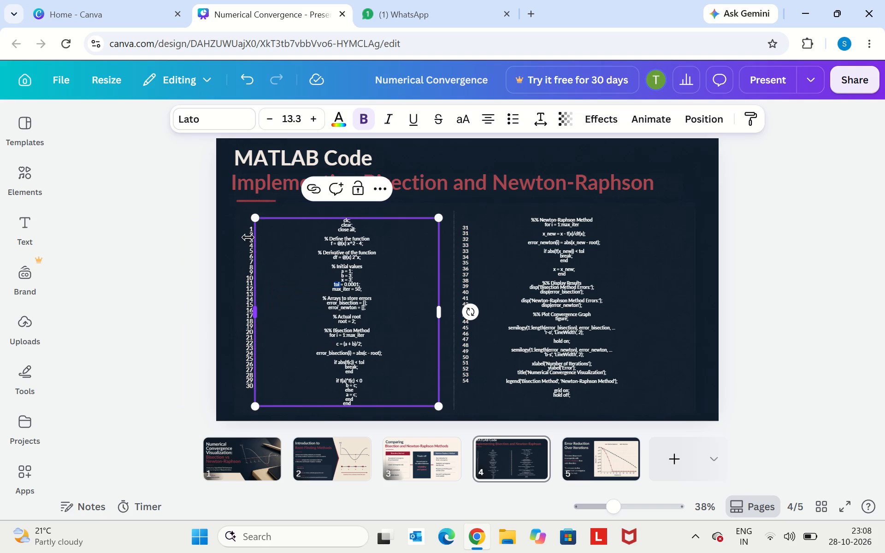
{"action": "left_click", "coordinate": [248, 237]}
{"action": "double_click", "coordinate": [246, 228]}
{"action": "left_click_drag", "start_coordinate": [246, 228], "coordinate": [243, 255]}
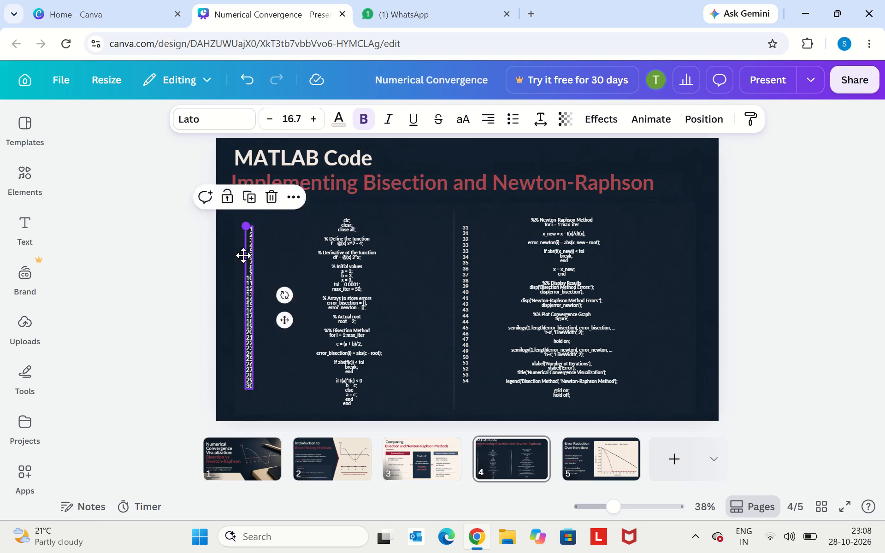
{"action": "left_click_drag", "start_coordinate": [243, 255], "coordinate": [132, 247]}
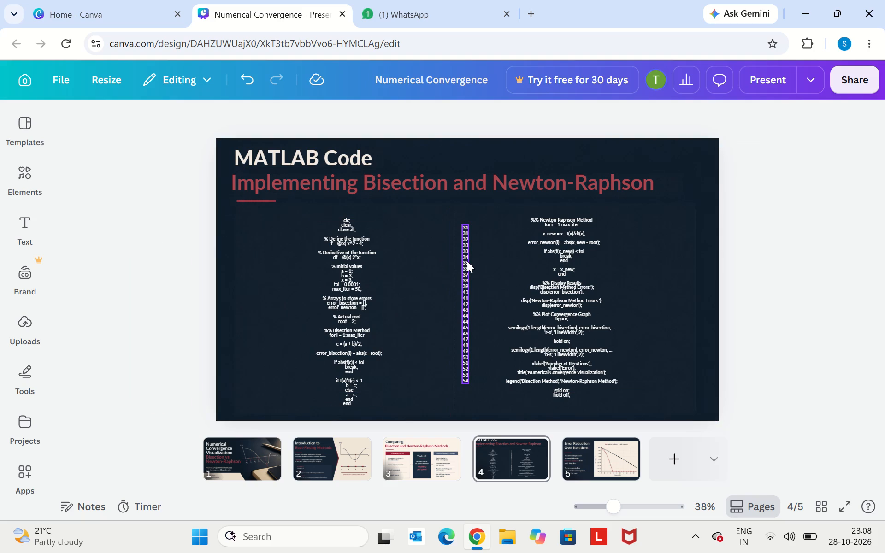
{"action": "left_click_drag", "start_coordinate": [467, 261], "coordinate": [101, 263]}
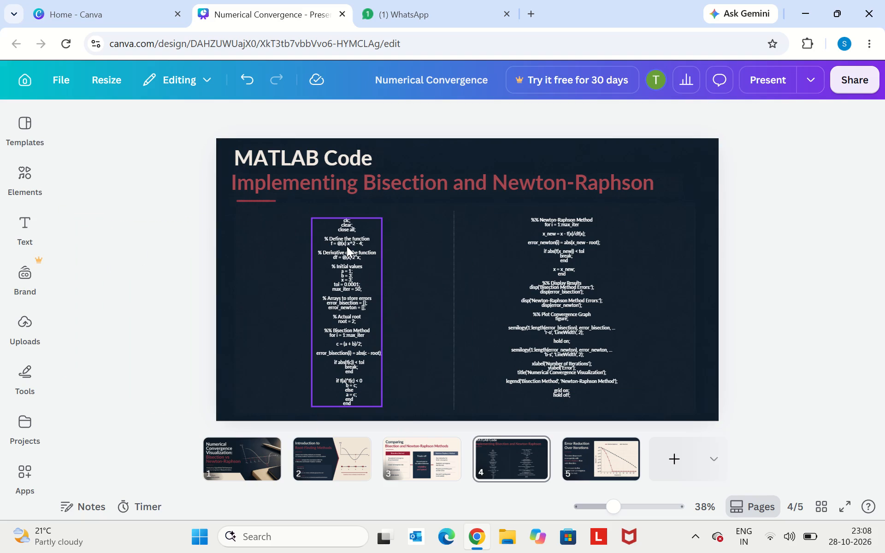
Widen the Bisection code box outward to near the slide's edge and inward to the centre divider, with font size 13.3.
{"action": "left_click", "coordinate": [330, 292]}
{"action": "left_click_drag", "start_coordinate": [311, 312], "coordinate": [252, 308]}
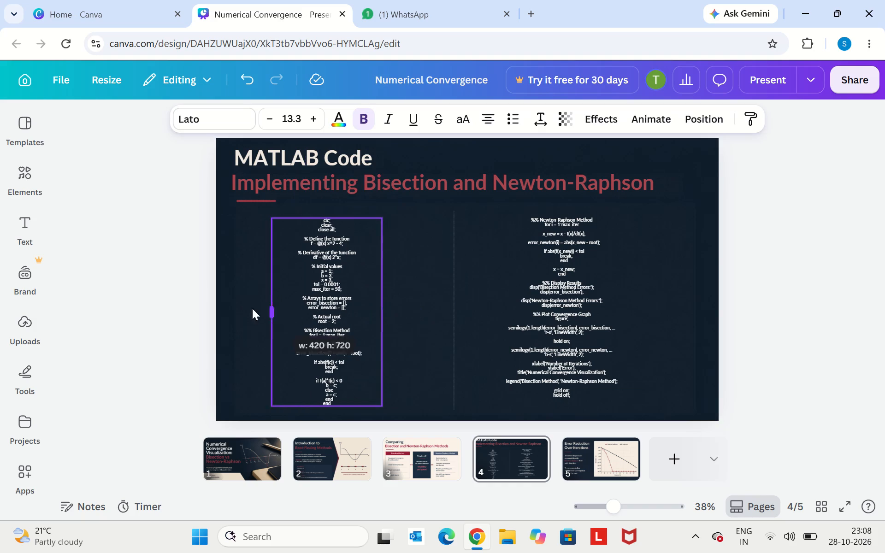
{"action": "left_click_drag", "start_coordinate": [252, 308], "coordinate": [220, 306]}
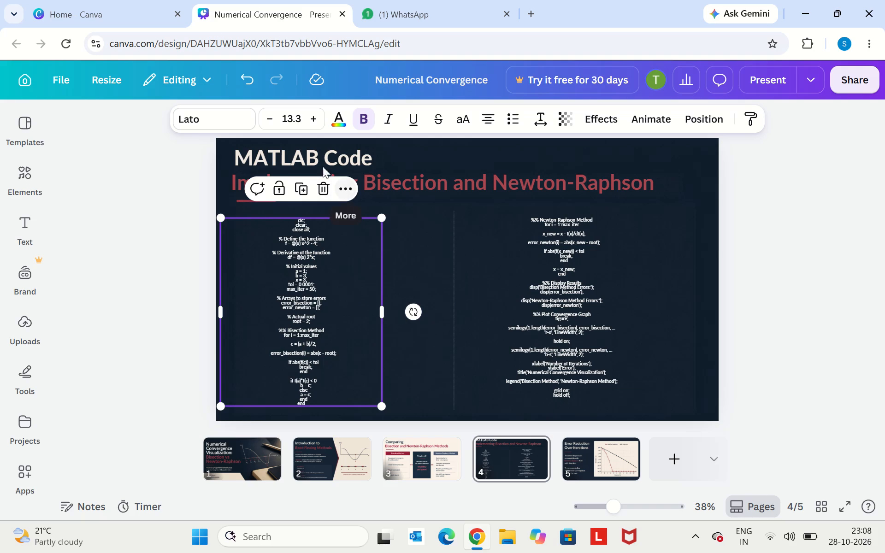
{"action": "left_click", "coordinate": [313, 110]}
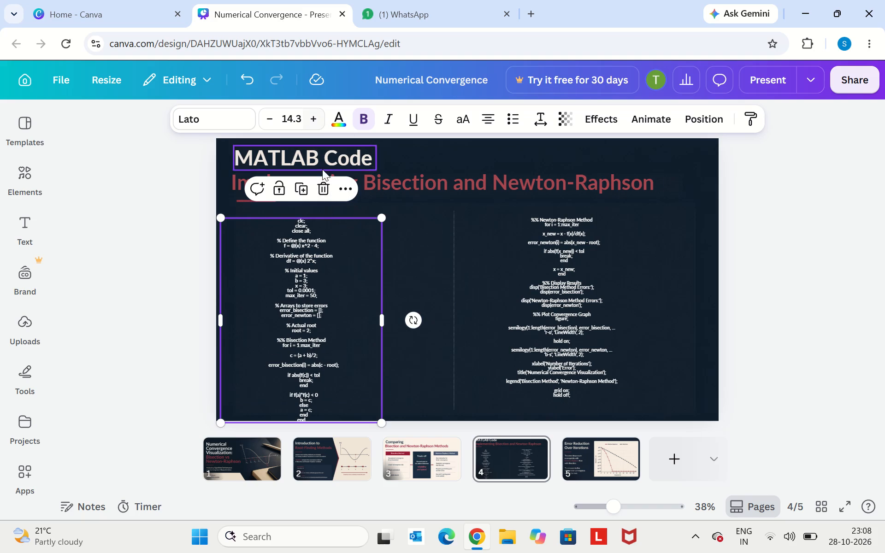
{"action": "left_click", "coordinate": [273, 118]}
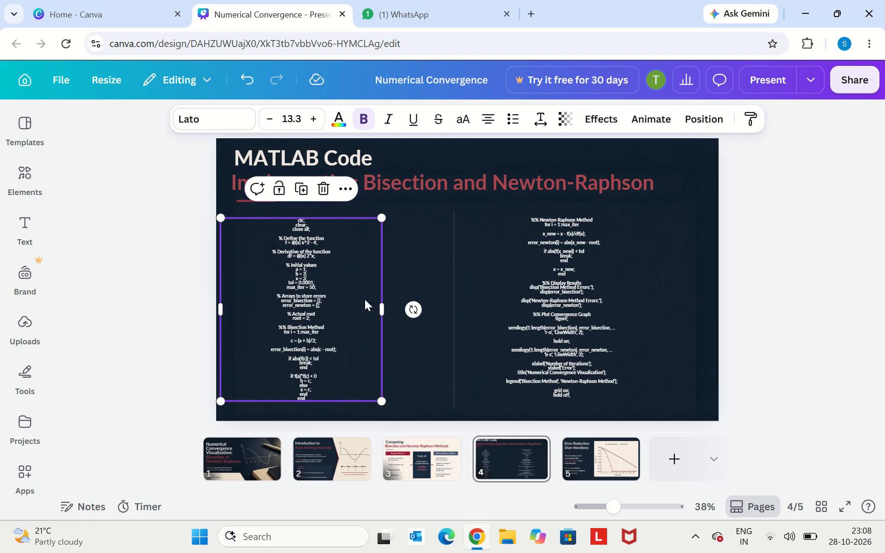
{"action": "left_click_drag", "start_coordinate": [384, 313], "coordinate": [421, 318]}
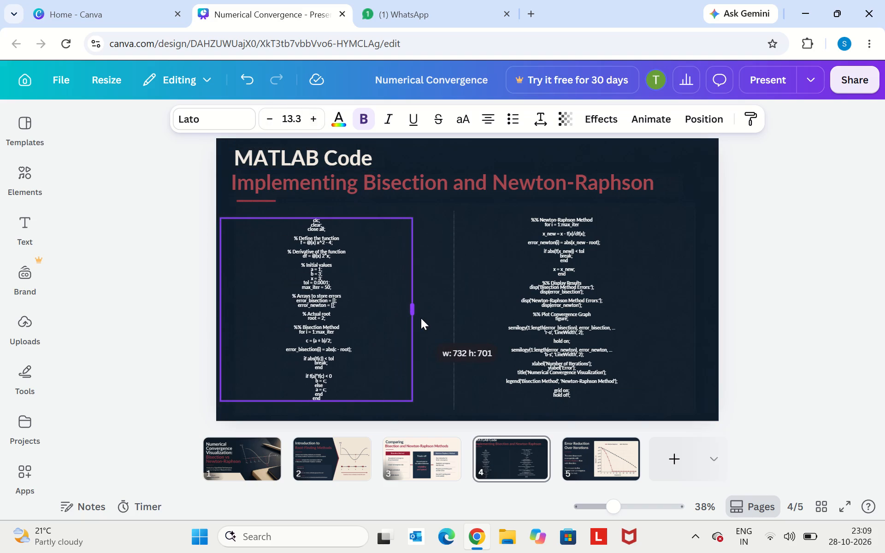
{"action": "left_click_drag", "start_coordinate": [421, 318], "coordinate": [454, 326]}
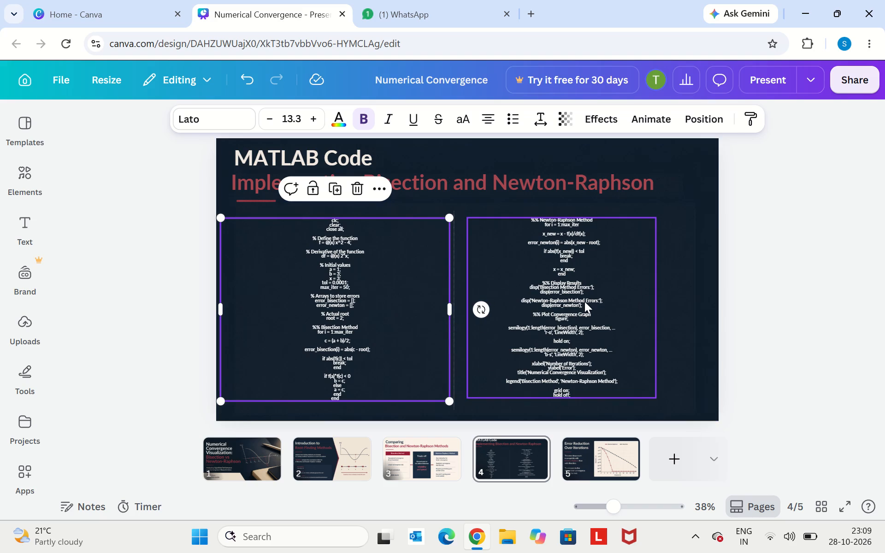
Widen the Newton-Raphson code box toward the slide's outer edge and scale it up to about font size 13.4.
{"action": "left_click", "coordinate": [609, 305]}
{"action": "left_click_drag", "start_coordinate": [657, 311], "coordinate": [695, 318]}
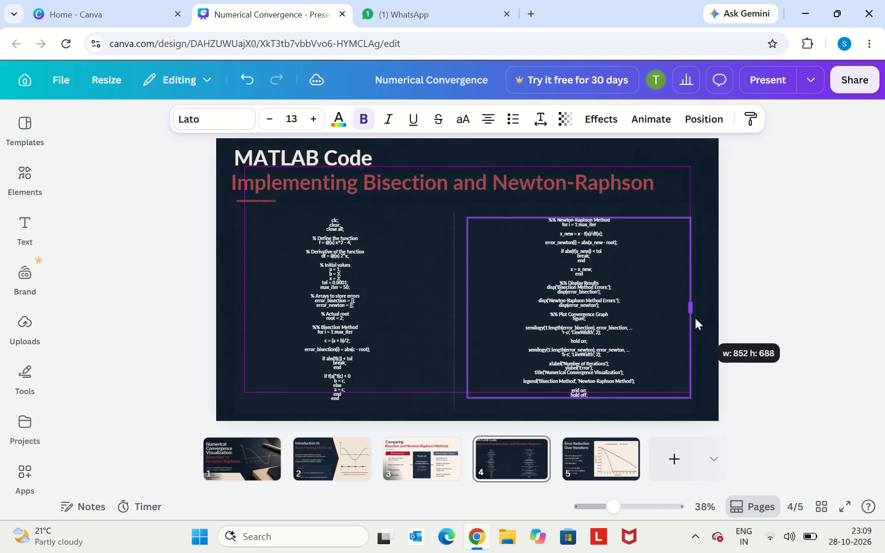
{"action": "left_click_drag", "start_coordinate": [695, 318], "coordinate": [691, 318]}
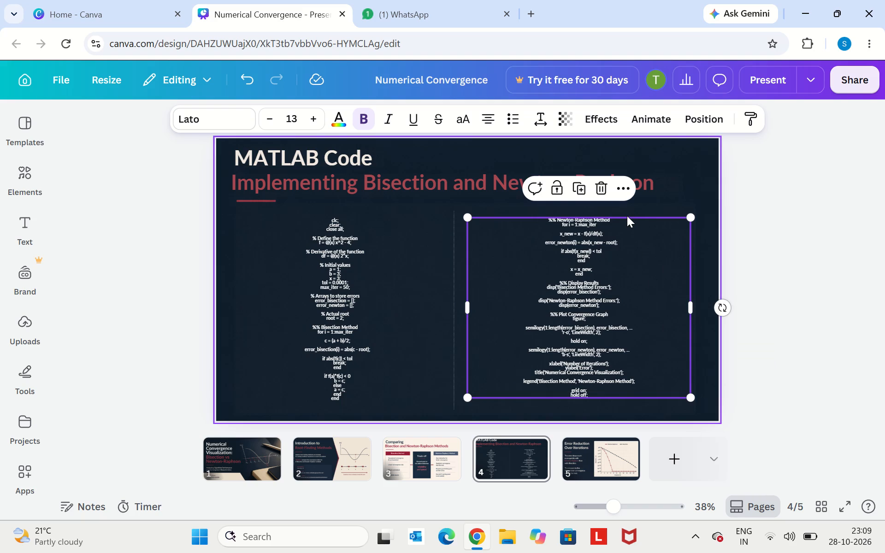
{"action": "left_click", "coordinate": [657, 238]}
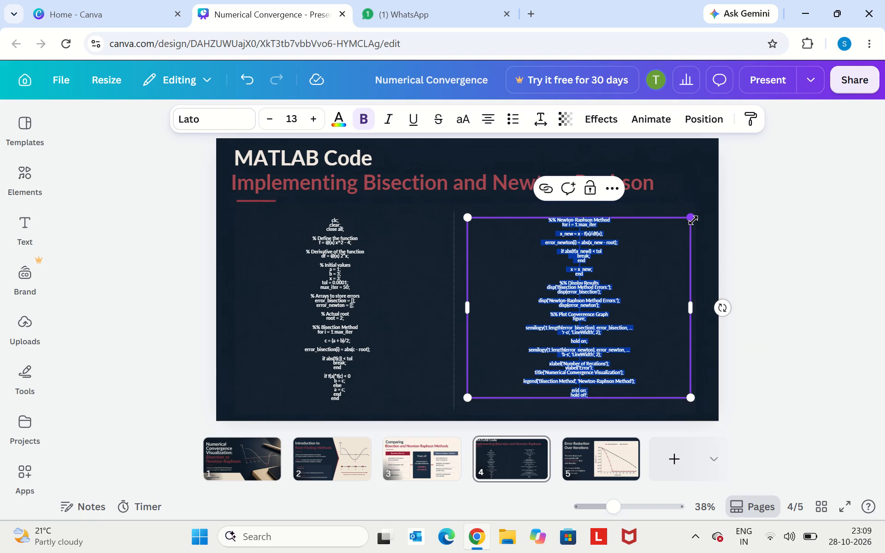
{"action": "left_click_drag", "start_coordinate": [693, 220], "coordinate": [696, 210]}
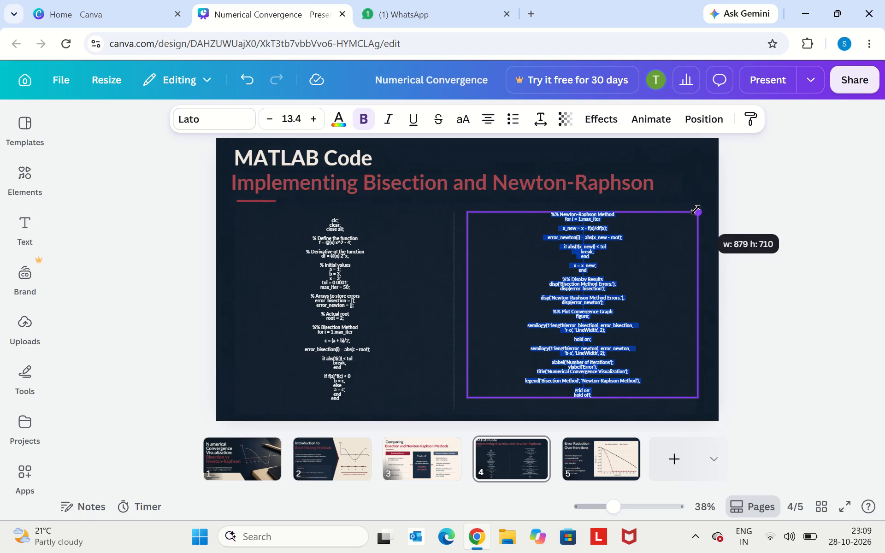
{"action": "left_click_drag", "start_coordinate": [696, 210], "coordinate": [695, 211]}
{"action": "left_click", "coordinate": [779, 232]}
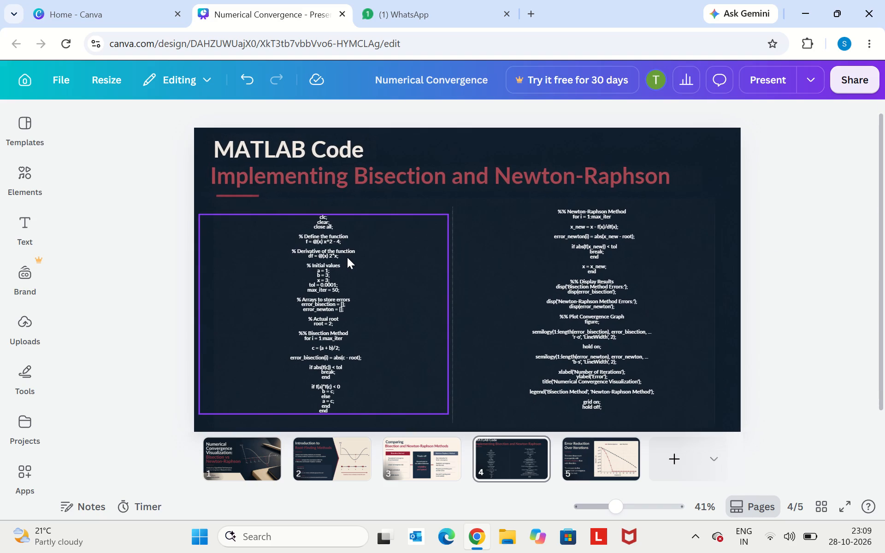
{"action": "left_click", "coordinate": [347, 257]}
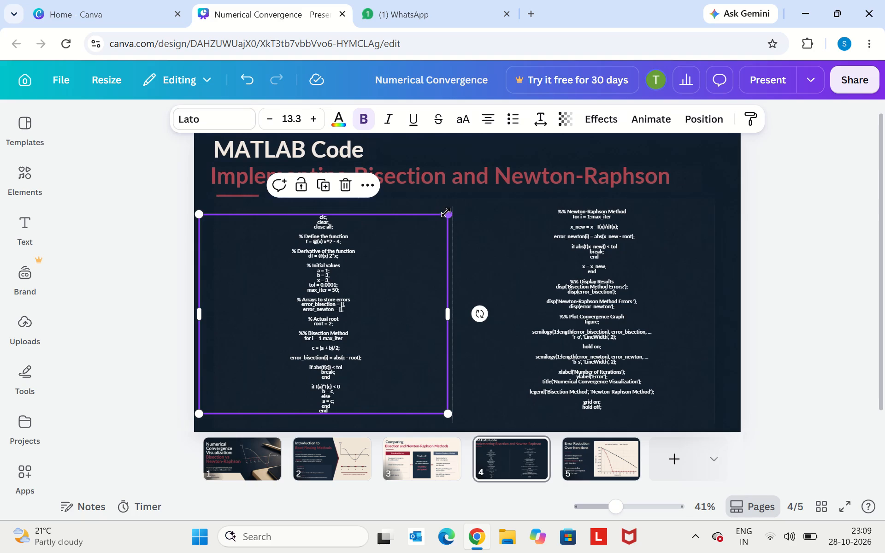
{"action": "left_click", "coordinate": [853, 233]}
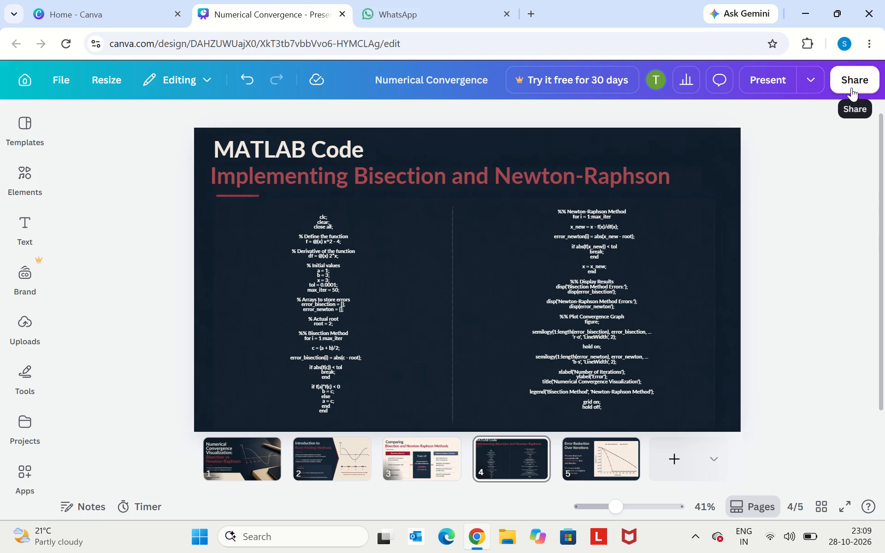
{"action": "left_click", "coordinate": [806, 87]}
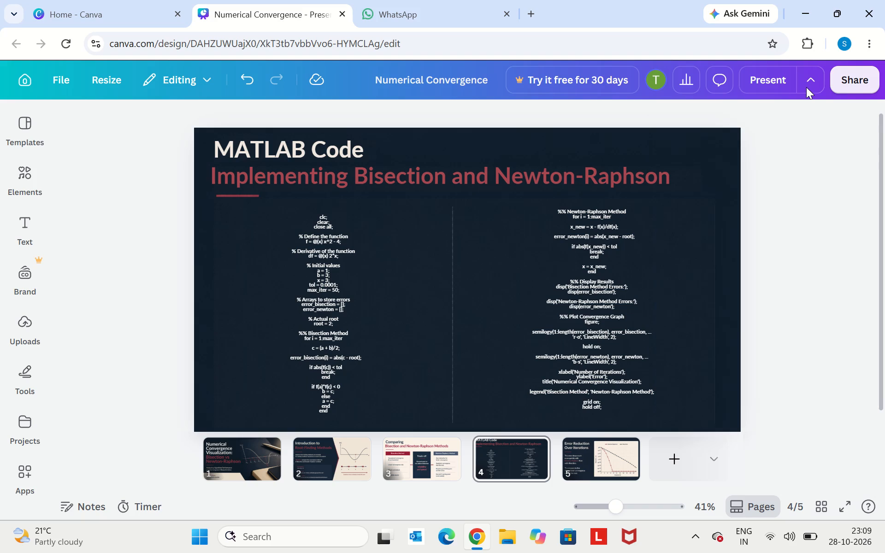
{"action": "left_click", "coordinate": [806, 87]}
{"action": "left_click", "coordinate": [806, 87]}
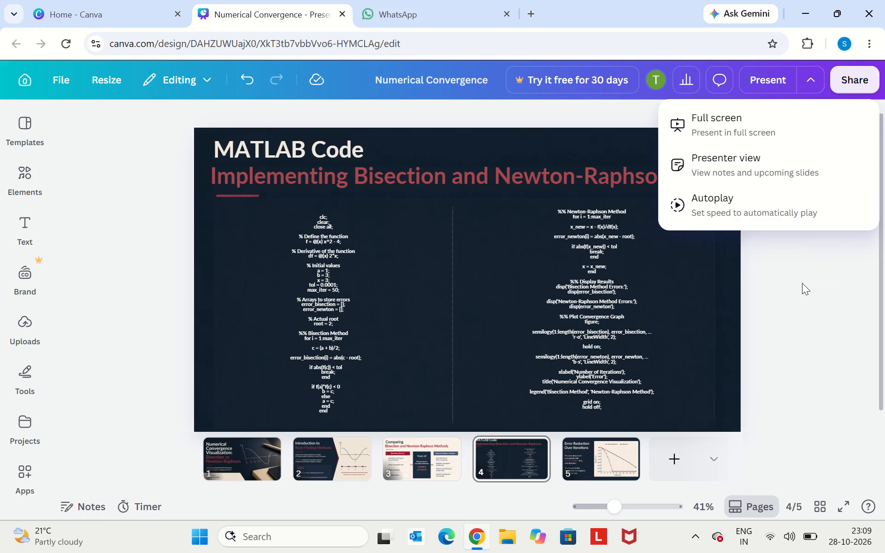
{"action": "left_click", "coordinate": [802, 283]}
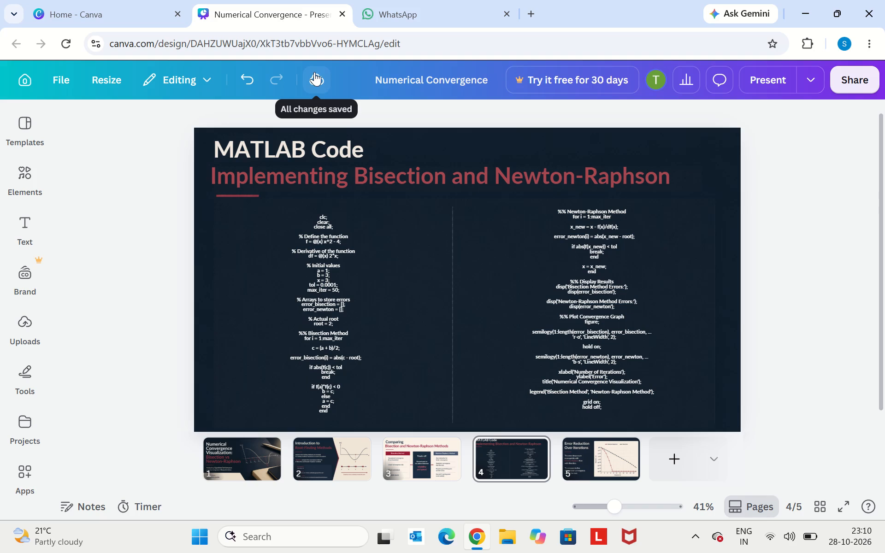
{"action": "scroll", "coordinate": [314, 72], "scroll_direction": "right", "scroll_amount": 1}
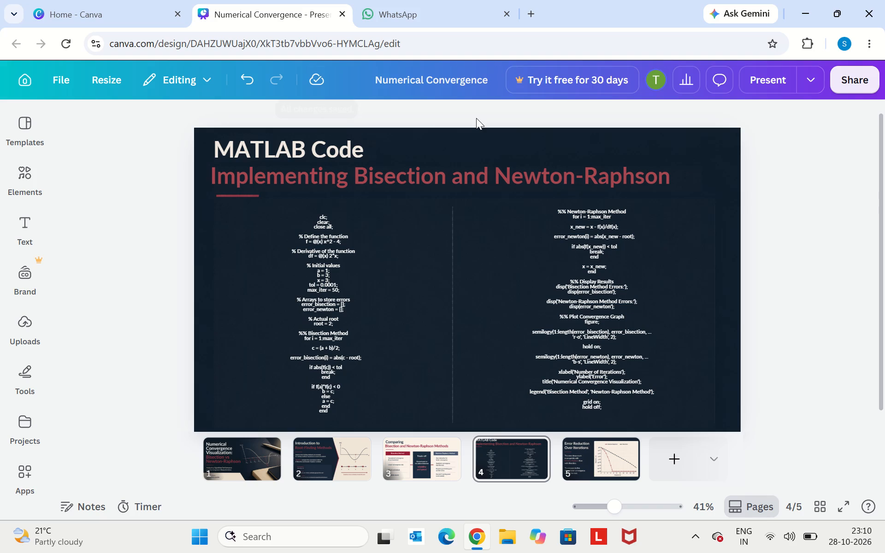
Open the previously downloaded Numerical Convergence file in PowerPoint and review its slides, including MATLAB Code.
{"action": "left_click", "coordinate": [497, 538]}
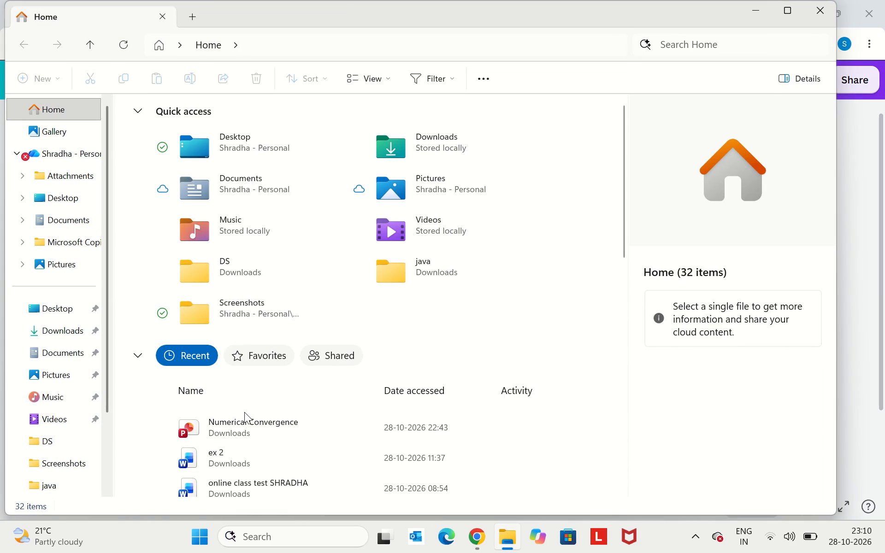
{"action": "double_click", "coordinate": [270, 434]}
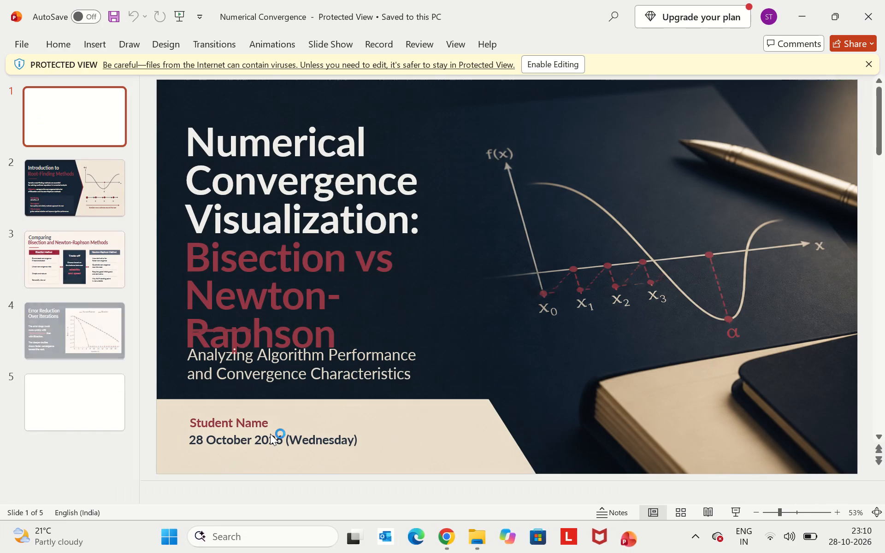
{"action": "left_click", "coordinate": [78, 414]}
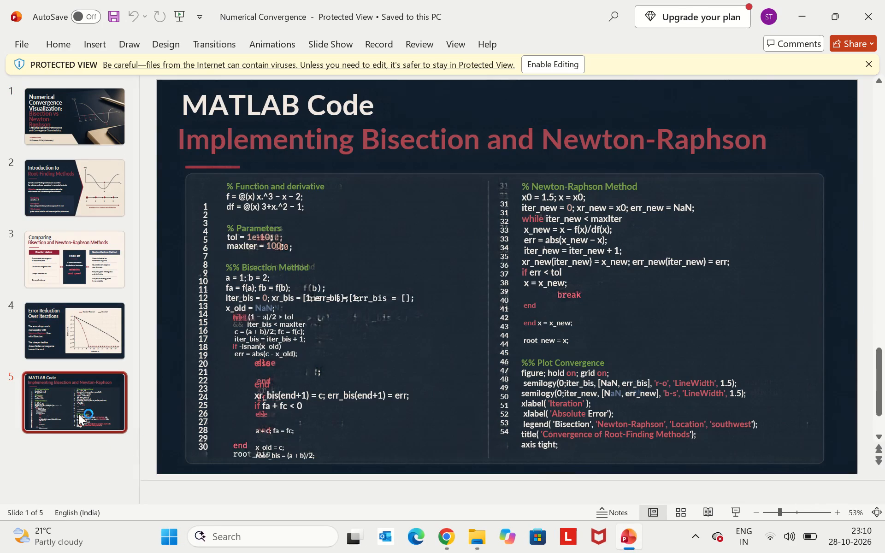
{"action": "scroll", "coordinate": [342, 363], "scroll_direction": "up", "scroll_amount": 18}
{"action": "scroll", "coordinate": [342, 363], "scroll_direction": "down", "scroll_amount": 4}
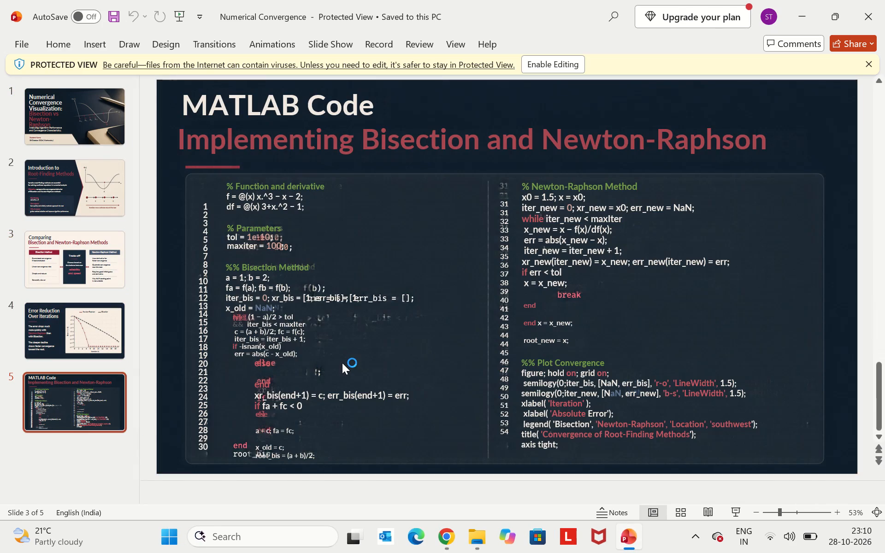
{"action": "scroll", "coordinate": [342, 363], "scroll_direction": "down", "scroll_amount": 2}
{"action": "scroll", "coordinate": [342, 363], "scroll_direction": "up", "scroll_amount": 11}
Switch back to the Canva design and download the presentation as a PPTX file.
{"action": "left_click", "coordinate": [453, 543]}
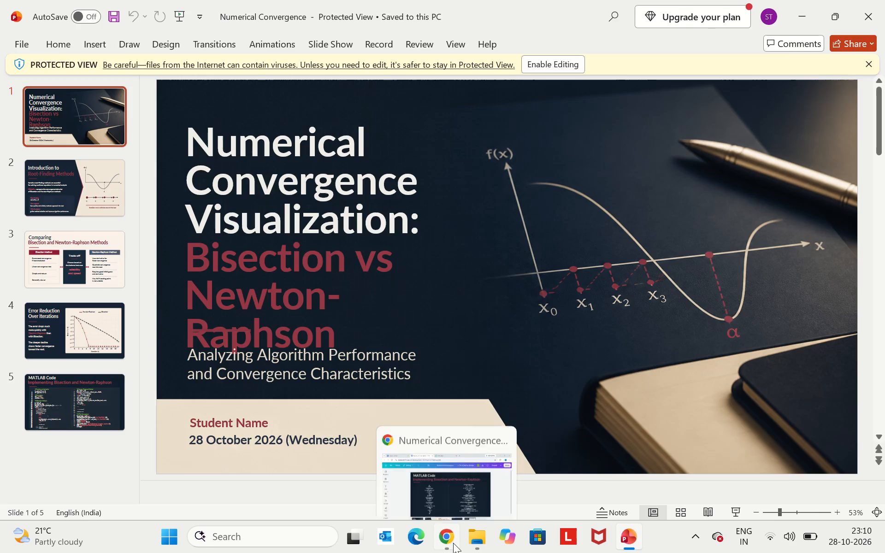
{"action": "left_click", "coordinate": [806, 82]}
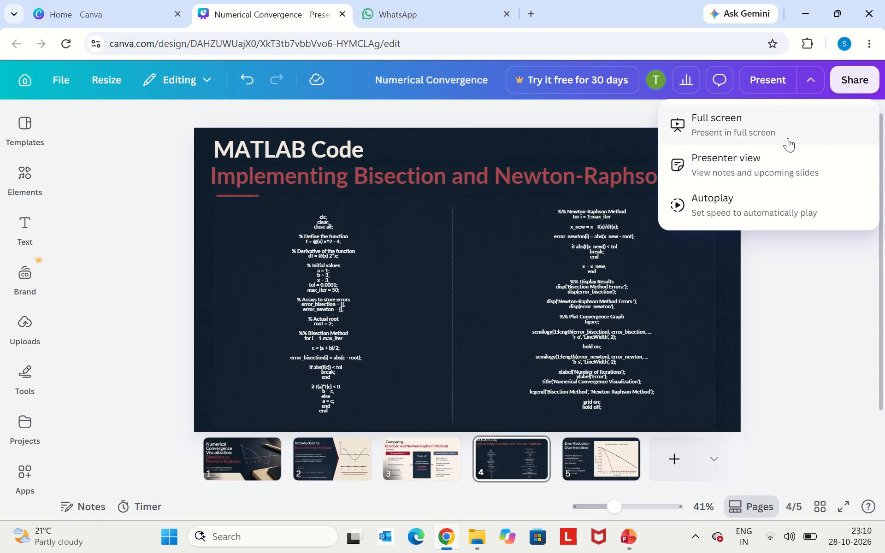
{"action": "left_click", "coordinate": [846, 273]}
{"action": "left_click", "coordinate": [863, 76]}
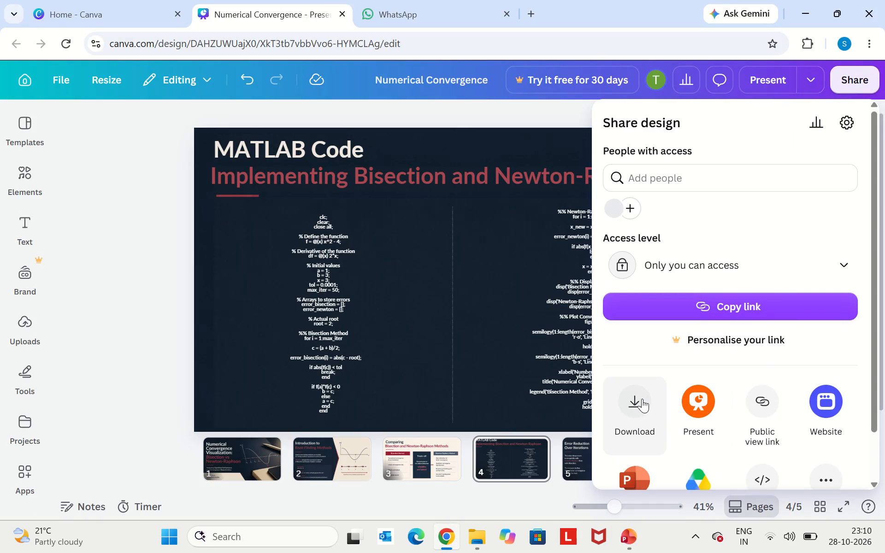
{"action": "left_click", "coordinate": [642, 399]}
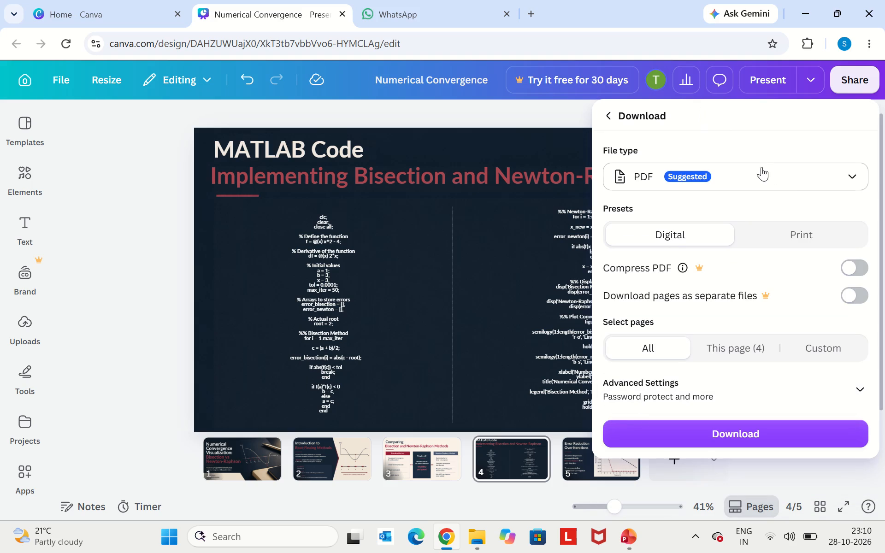
{"action": "left_click", "coordinate": [832, 175]}
{"action": "left_click", "coordinate": [682, 247]}
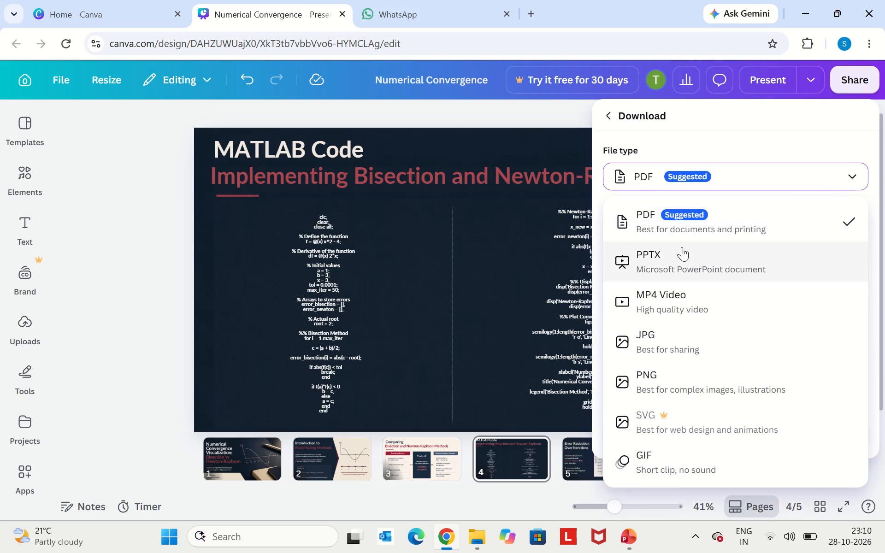
{"action": "left_click", "coordinate": [690, 298]}
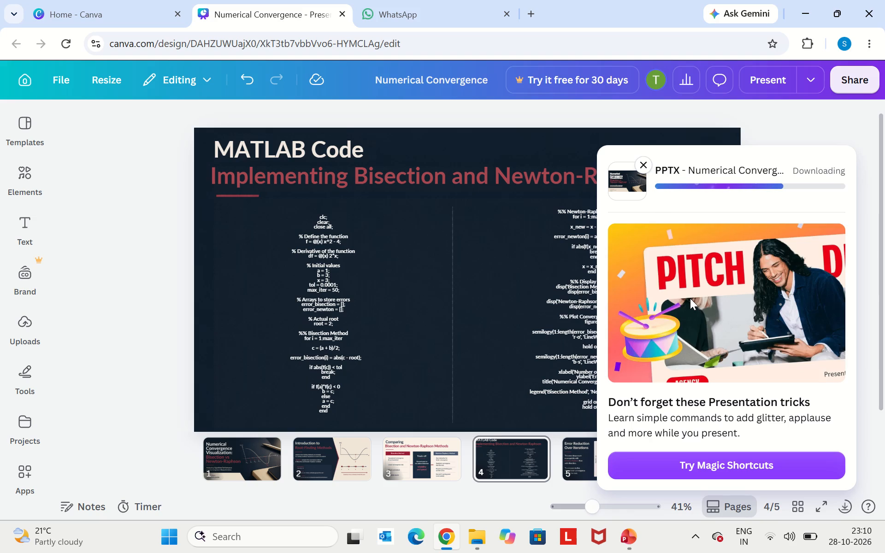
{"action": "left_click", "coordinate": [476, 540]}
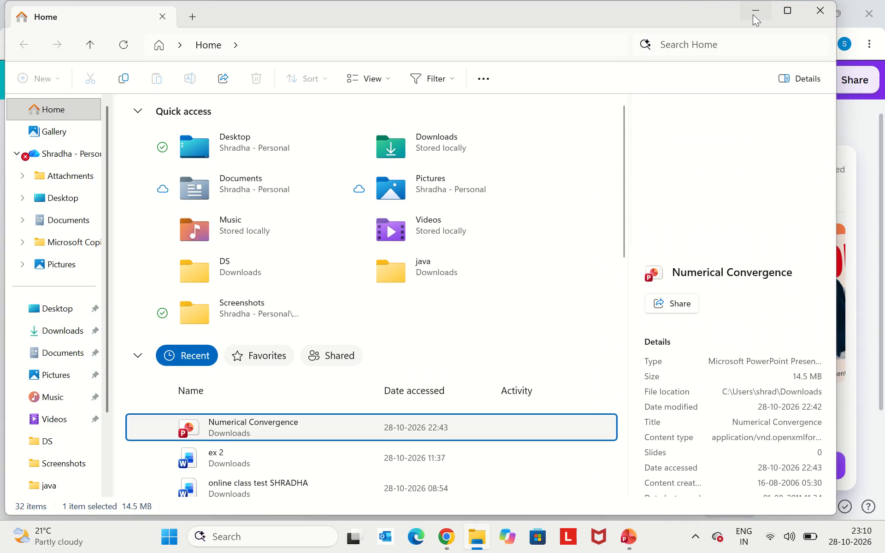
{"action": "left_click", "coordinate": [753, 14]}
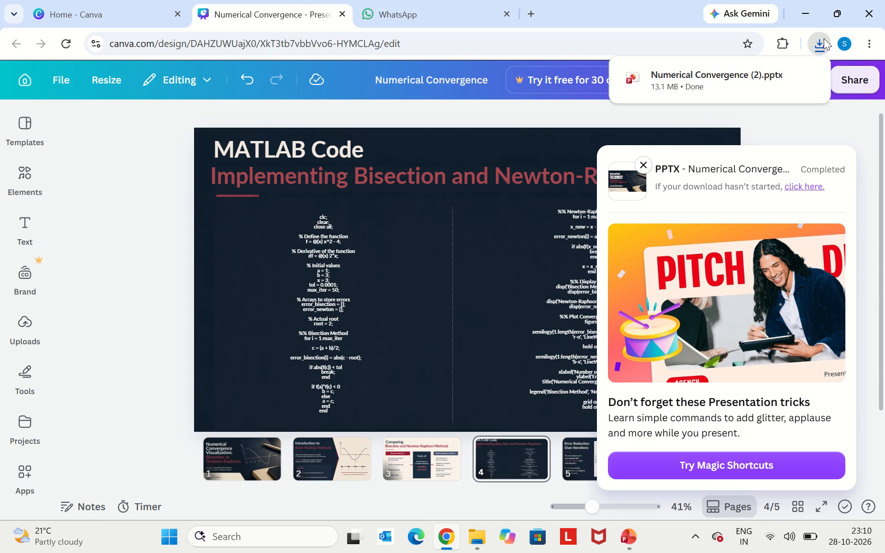
Open the newly downloaded Numerical Convergence (2) presentation in PowerPoint, review its slides including MATLAB Code, and close it.
{"action": "left_click", "coordinate": [767, 68]}
{"action": "left_click", "coordinate": [804, 79]}
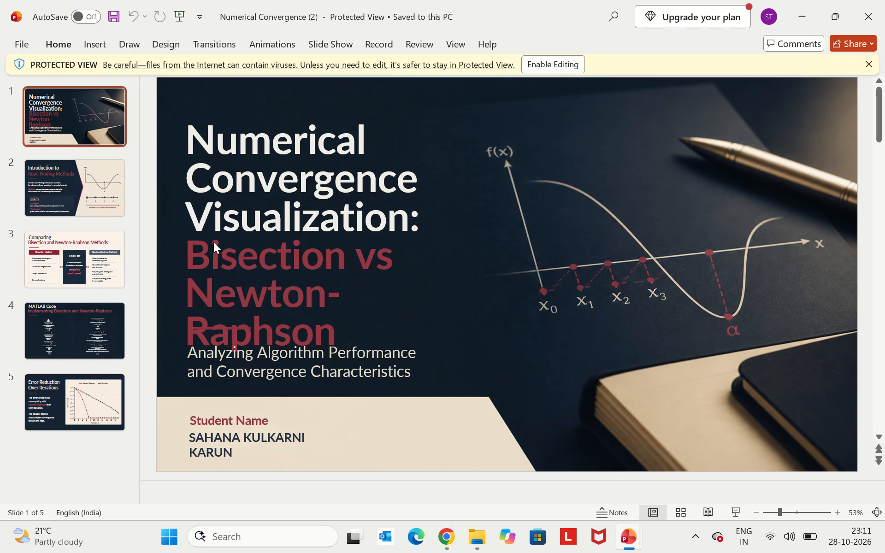
{"action": "left_click", "coordinate": [91, 175]}
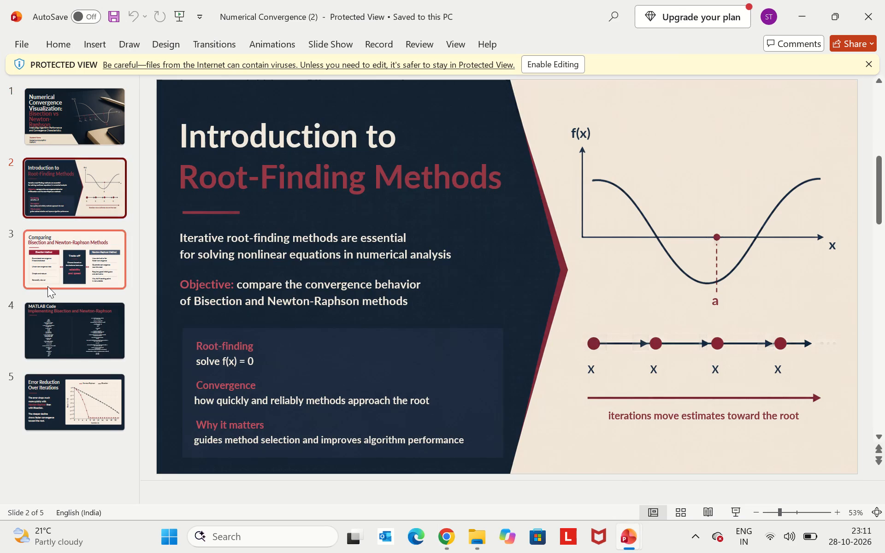
{"action": "left_click", "coordinate": [47, 286]}
{"action": "left_click", "coordinate": [42, 330]}
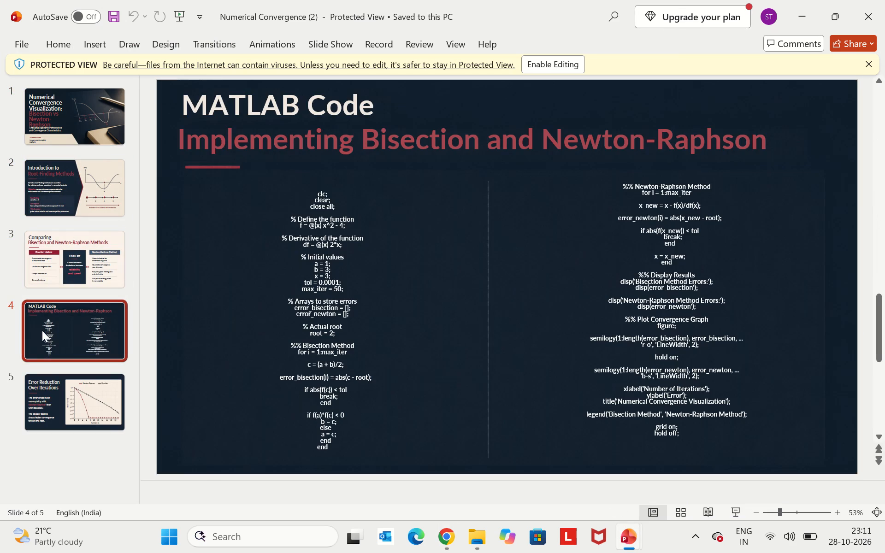
{"action": "left_click", "coordinate": [60, 405]}
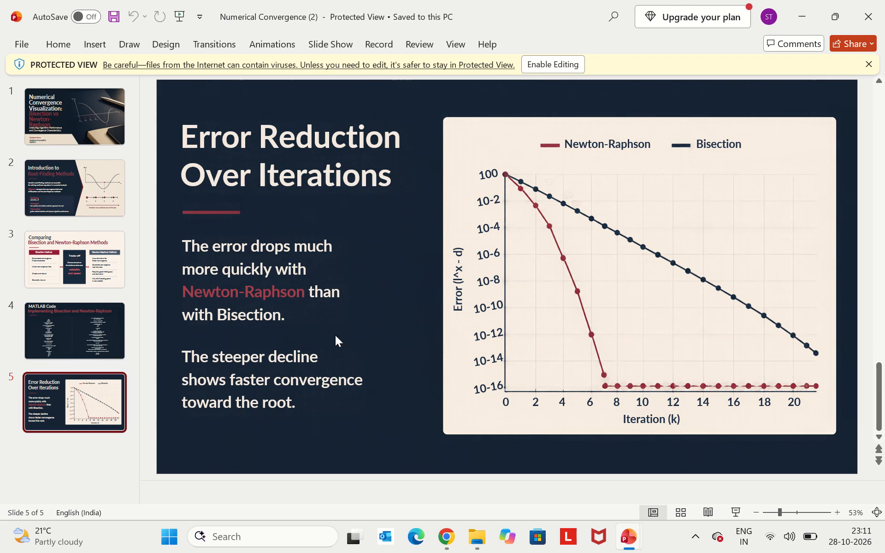
{"action": "left_click", "coordinate": [867, 16]}
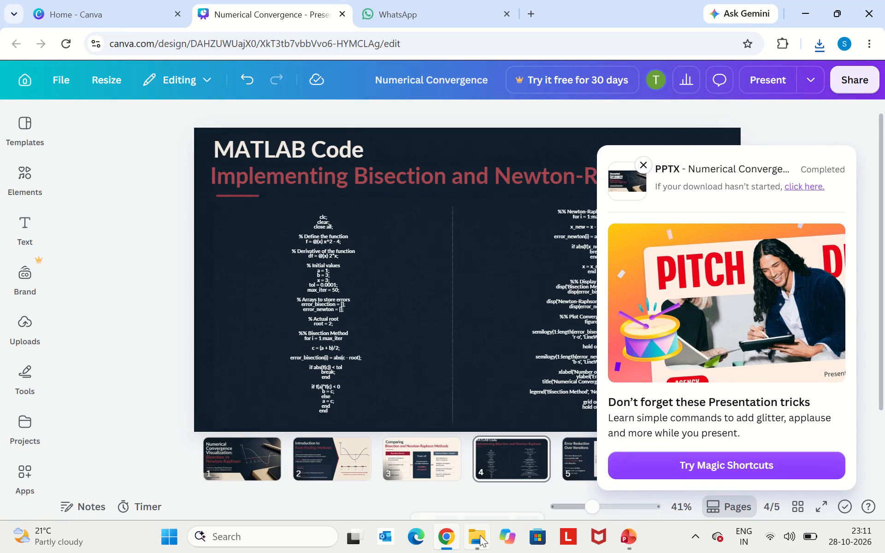
Close the Chrome window with the Canva design and the older Numerical Convergence presentation in PowerPoint.
{"action": "left_click", "coordinate": [873, 4]}
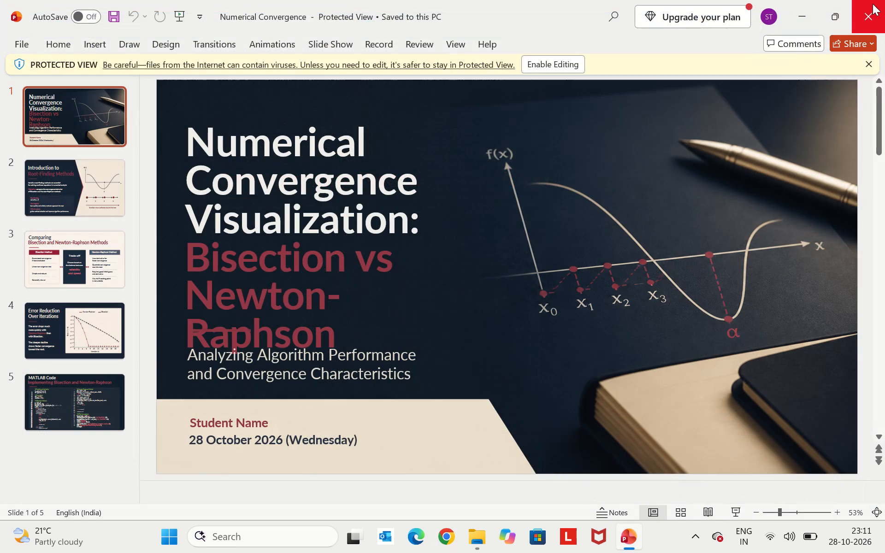
{"action": "left_click", "coordinate": [857, 9]}
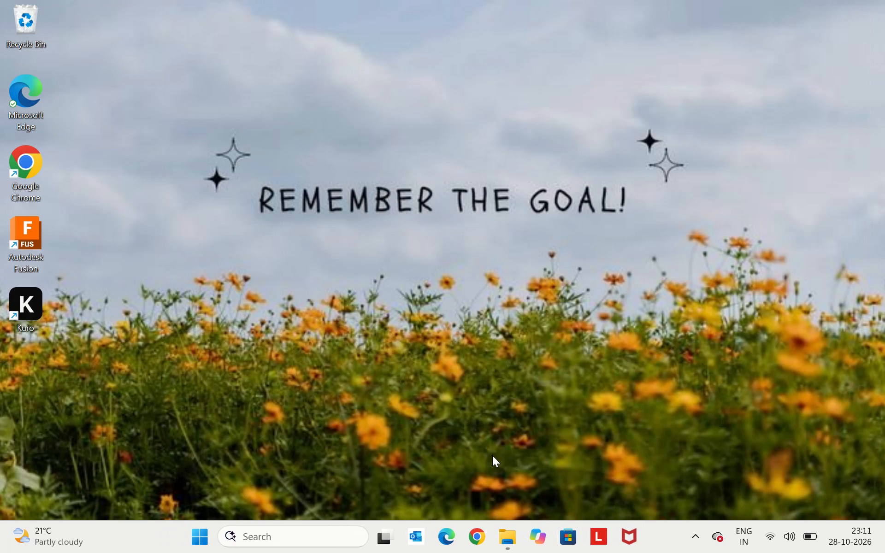
Switch to File Explorer, copy the recent Numerical Convergence (2) presentation file, and minimize the window.
{"action": "left_click", "coordinate": [511, 534]}
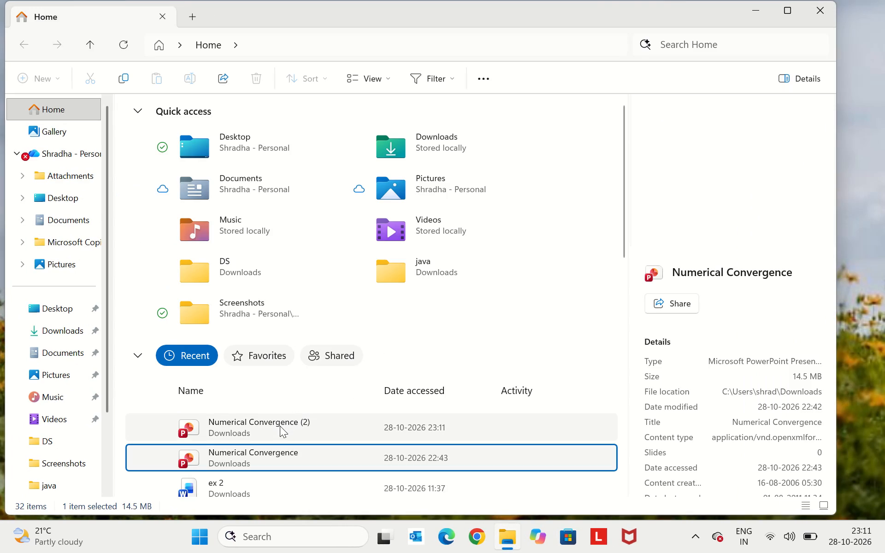
{"action": "left_click", "coordinate": [280, 426]}
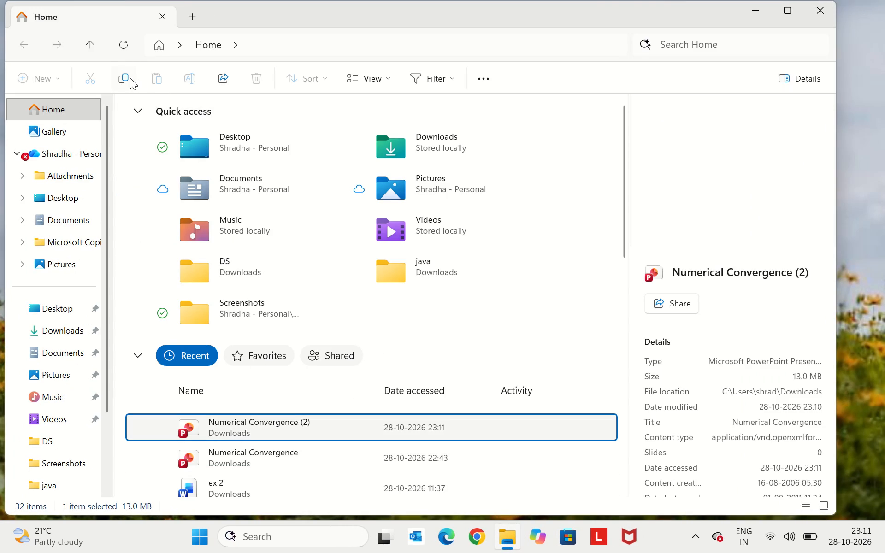
{"action": "left_click", "coordinate": [130, 78]}
{"action": "left_click", "coordinate": [757, 20]}
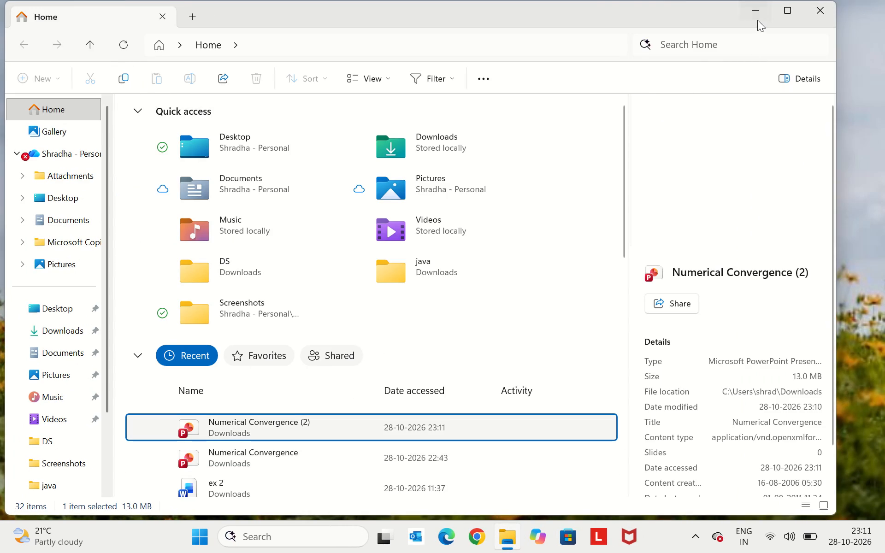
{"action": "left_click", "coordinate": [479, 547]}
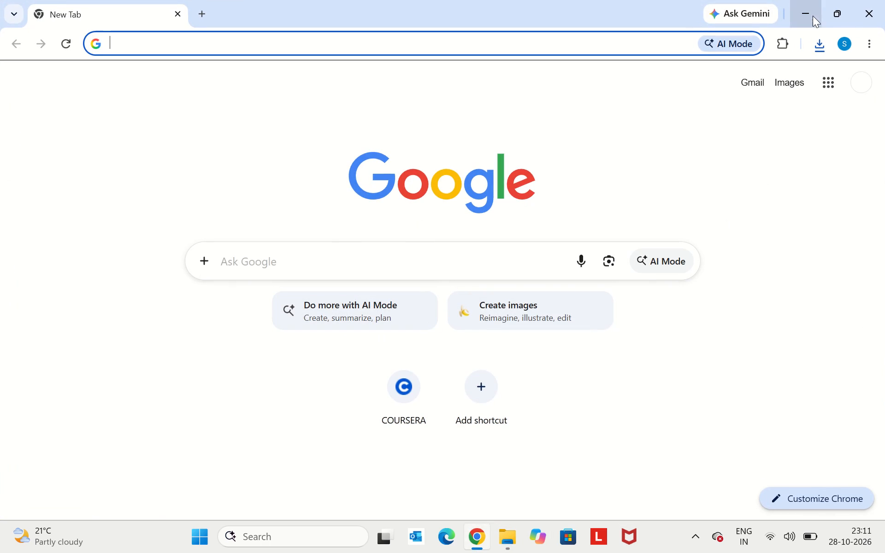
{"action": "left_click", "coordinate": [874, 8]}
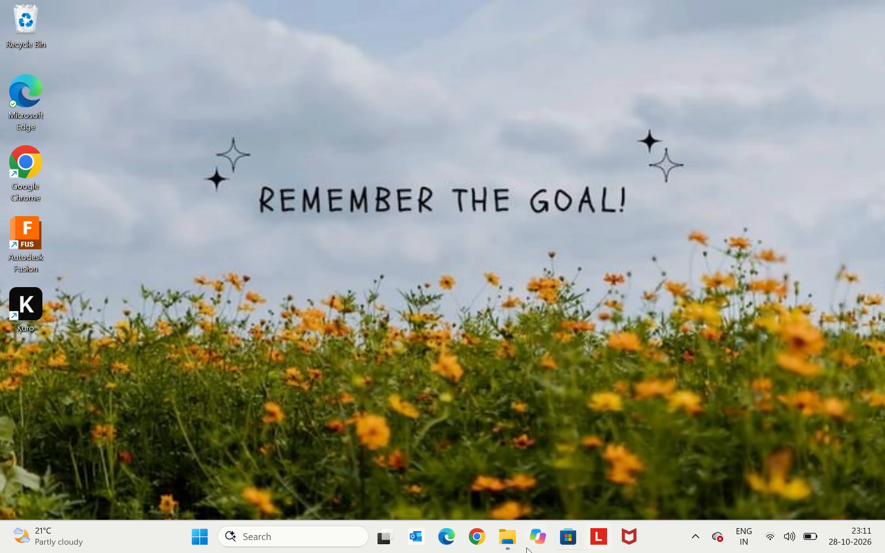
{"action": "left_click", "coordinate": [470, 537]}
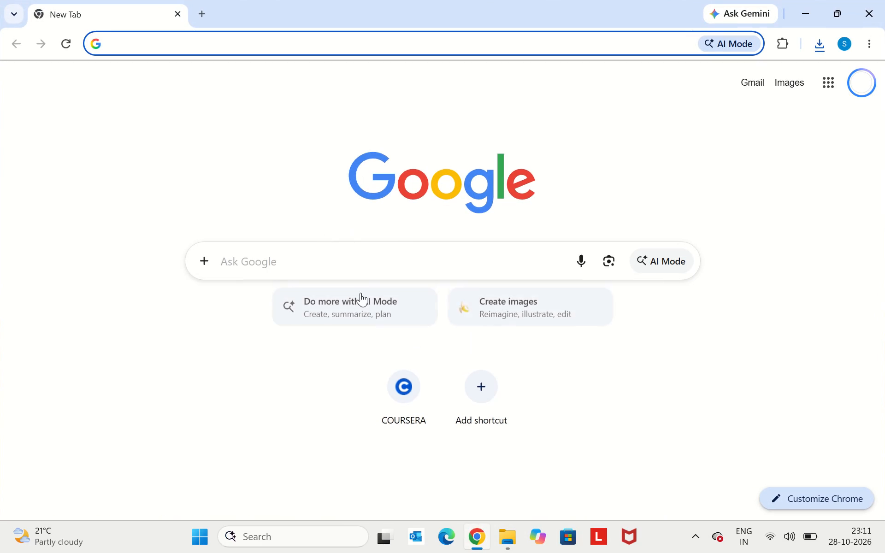
Open a Microsoft Edge browser window.
{"action": "left_click", "coordinate": [437, 536]}
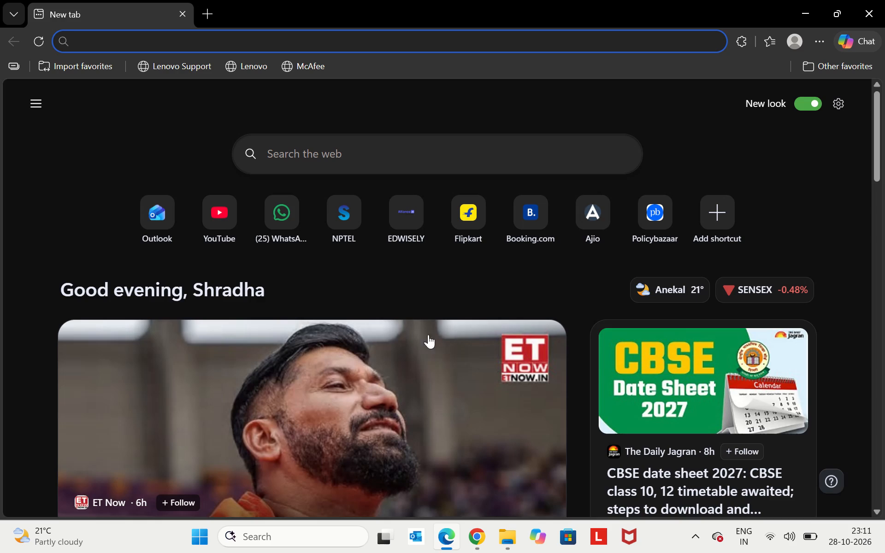
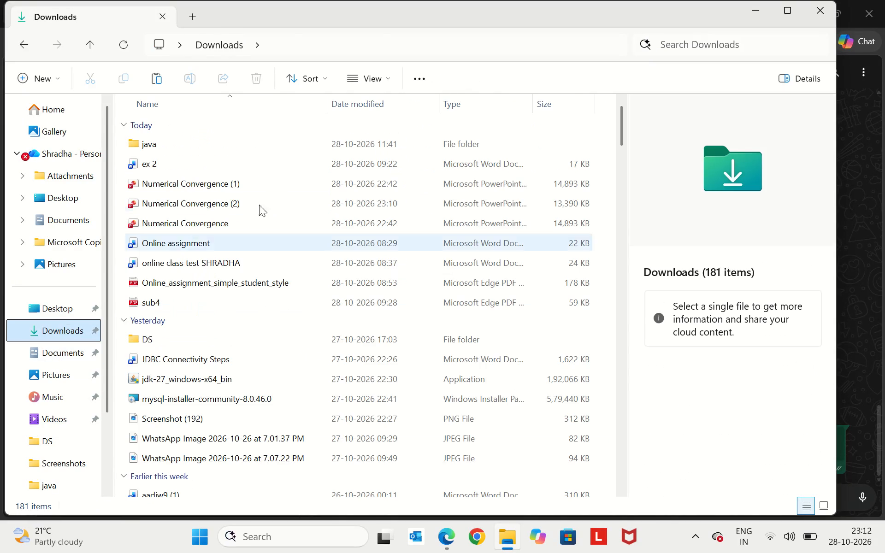
Delete the Numerical Convergence (1) and Numerical Convergence (2) presentations from the Downloads folder.
{"action": "left_click", "coordinate": [210, 184]}
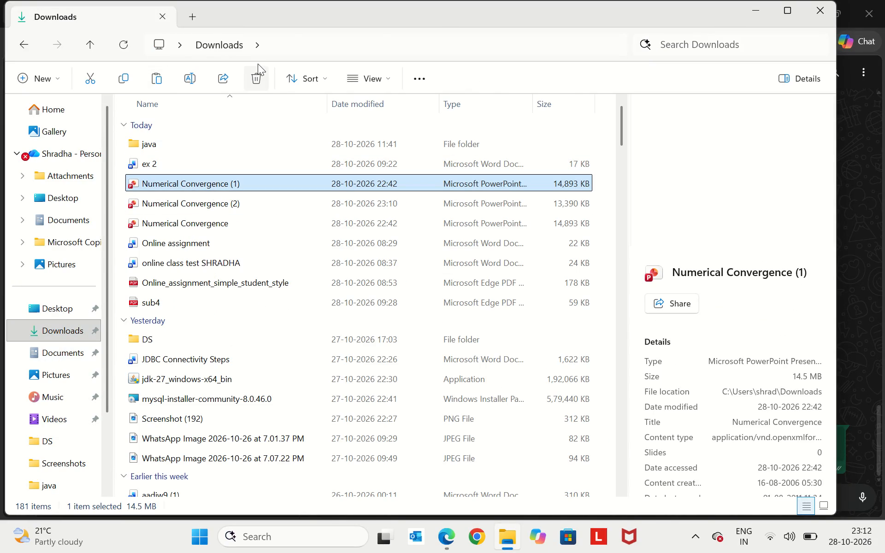
{"action": "left_click", "coordinate": [258, 64]}
{"action": "left_click", "coordinate": [218, 181]}
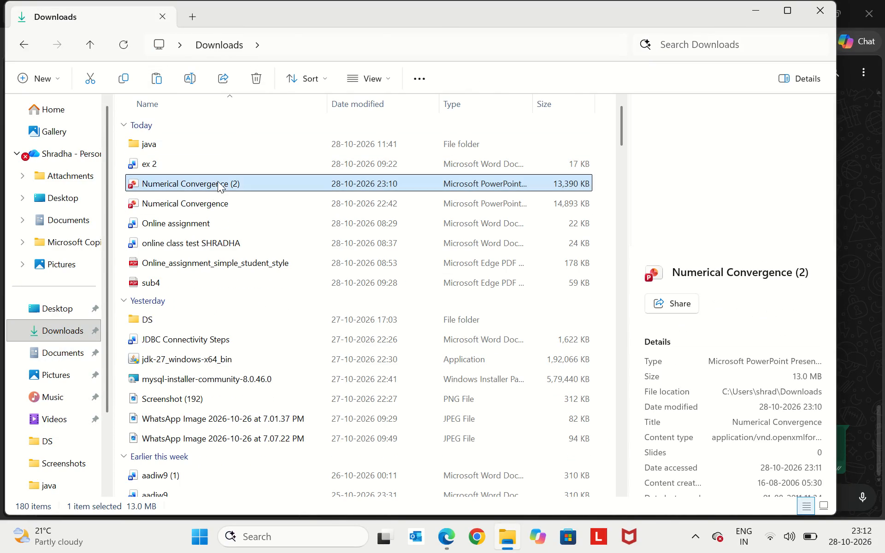
{"action": "left_click", "coordinate": [255, 71]}
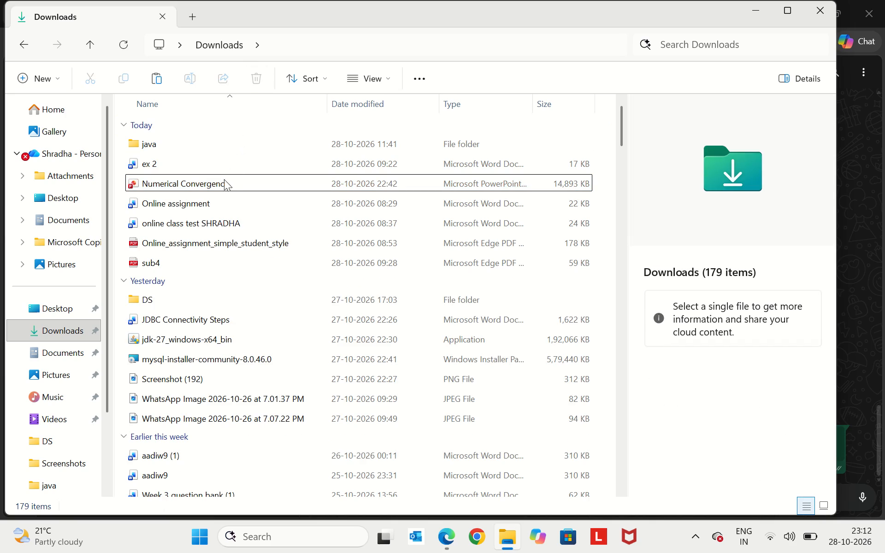
Open the remaining Numerical Convergence presentation in PowerPoint, check its MATLAB Code slide, and close it.
{"action": "double_click", "coordinate": [222, 186]}
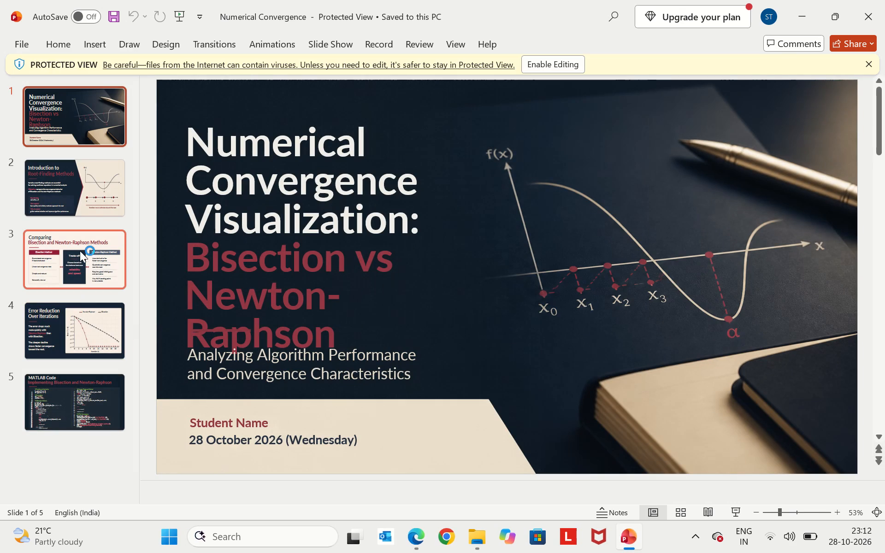
{"action": "left_click", "coordinate": [83, 427]}
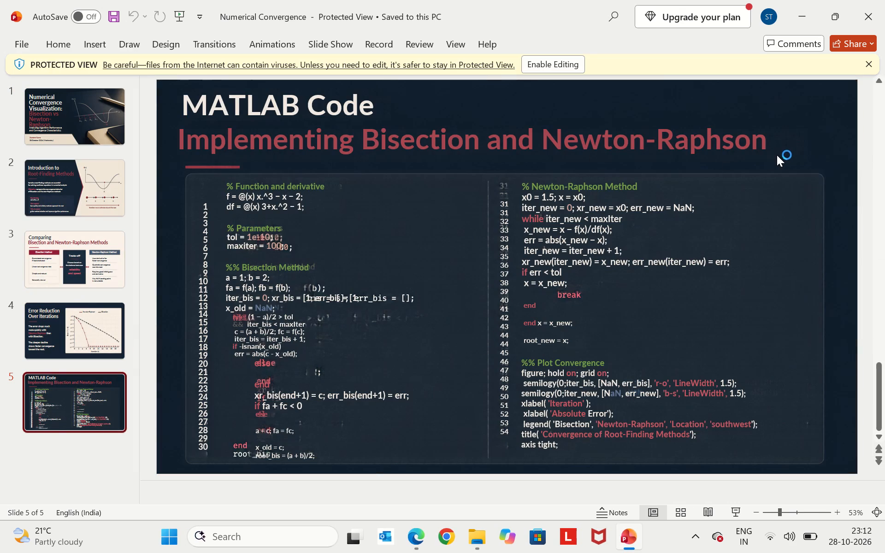
{"action": "left_click", "coordinate": [870, 11]}
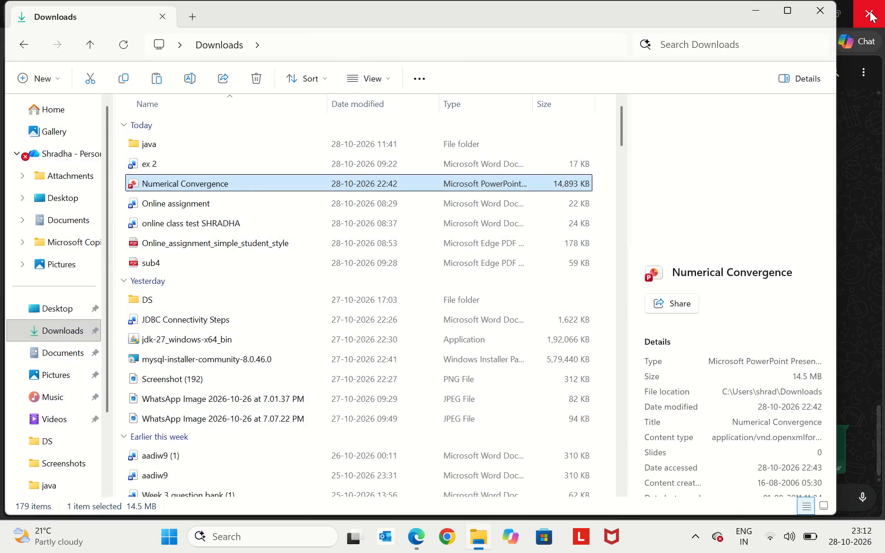
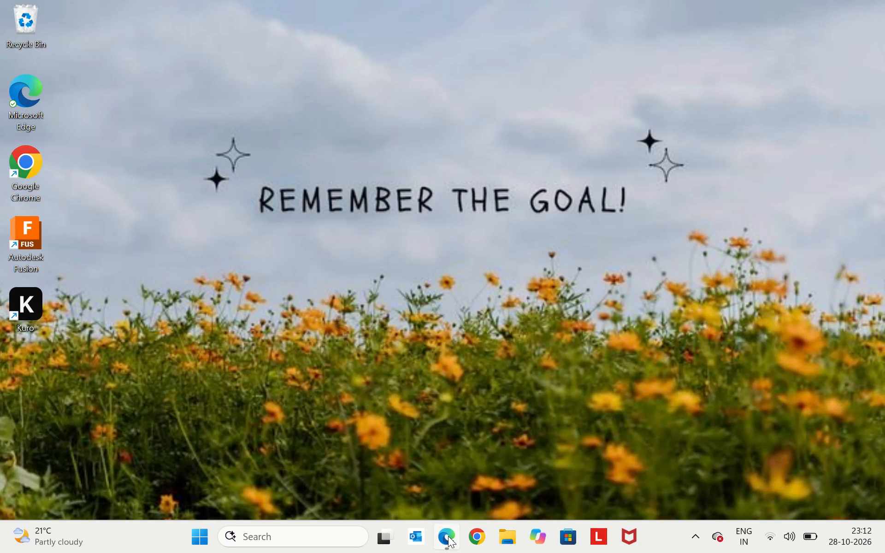
Bring up the Shut Down Windows dialog from the desktop.
{"action": "left_click", "coordinate": [505, 412]}
{"action": "key", "text": "alt+F4"}
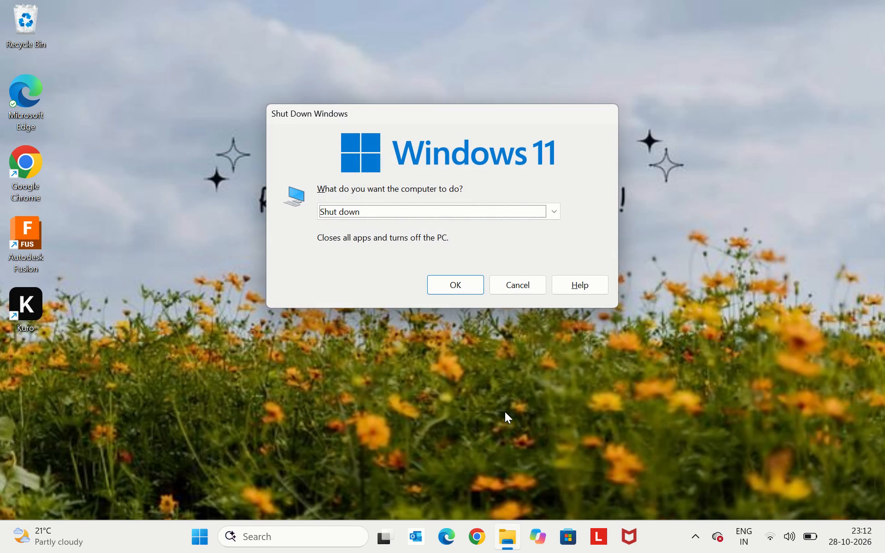